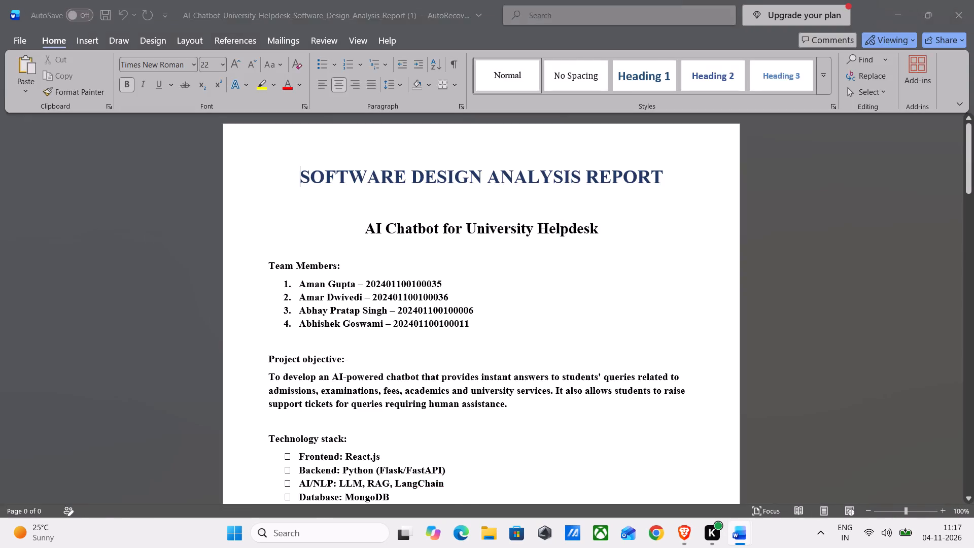
Skim the Amazon RDS – Theory and Demo handout through to its end and return to its first page.
scroll(556, 226, down, 2)
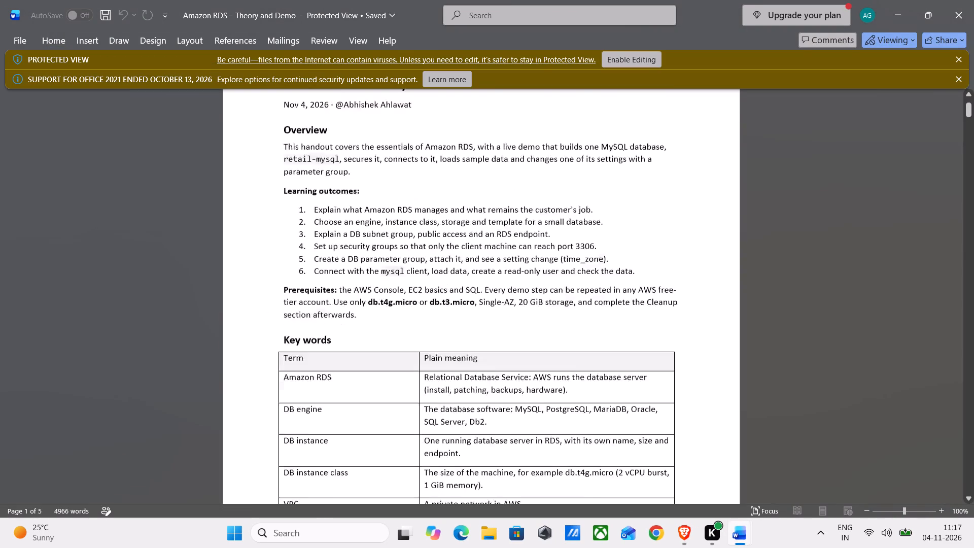
scroll(556, 226, down, 4)
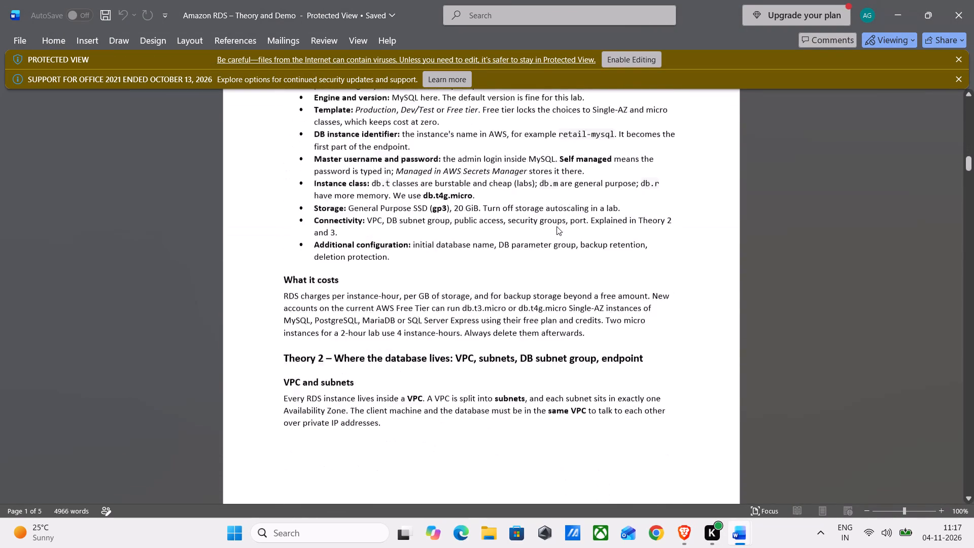
scroll(556, 226, down, 4)
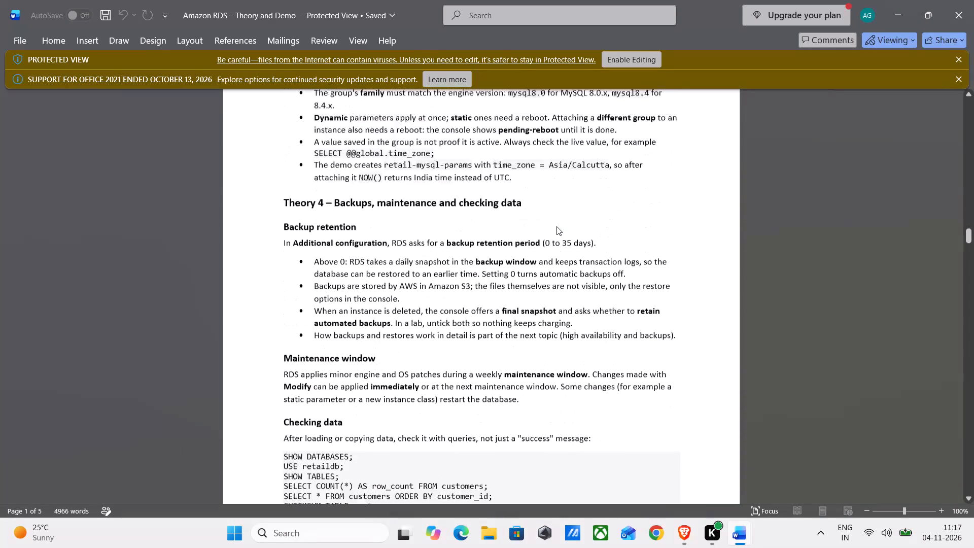
scroll(556, 226, down, 16)
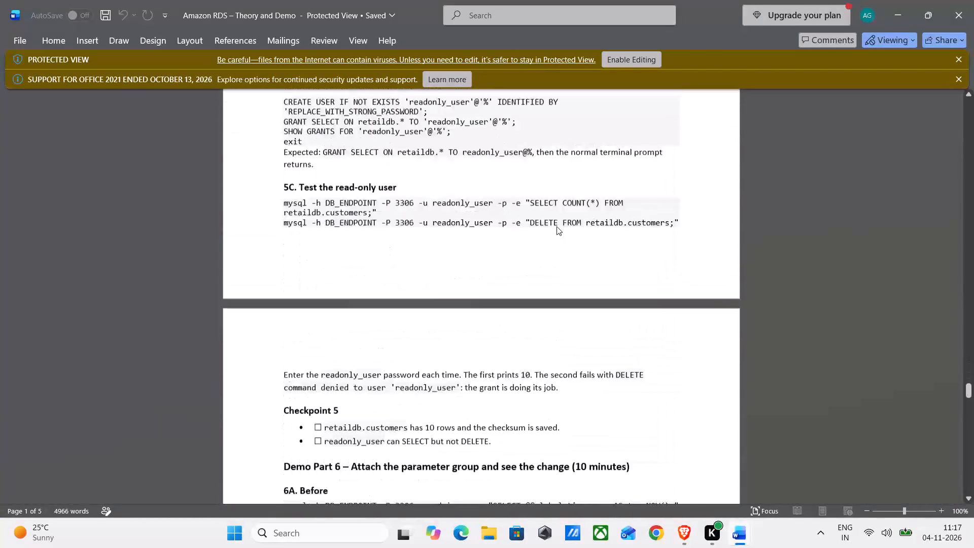
scroll(556, 226, down, 7)
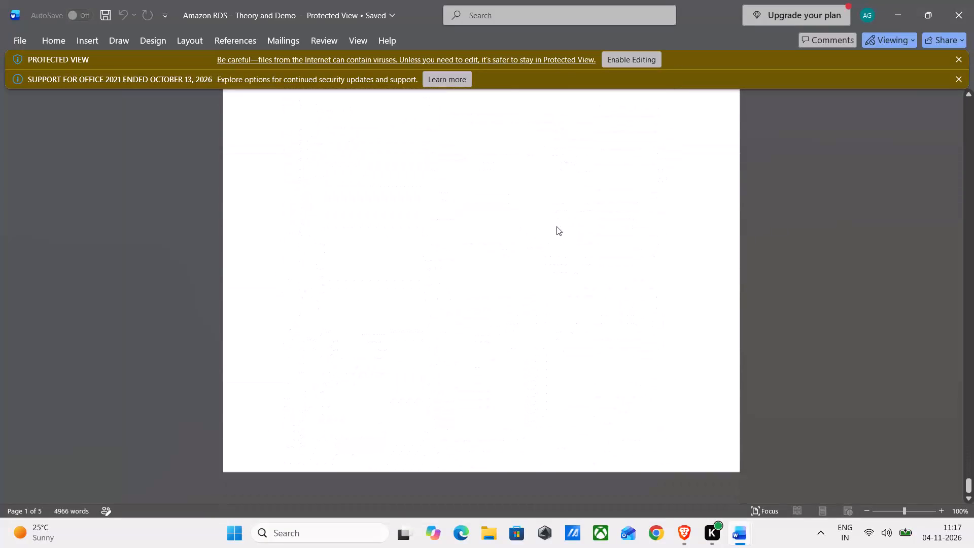
scroll(556, 226, up, 15)
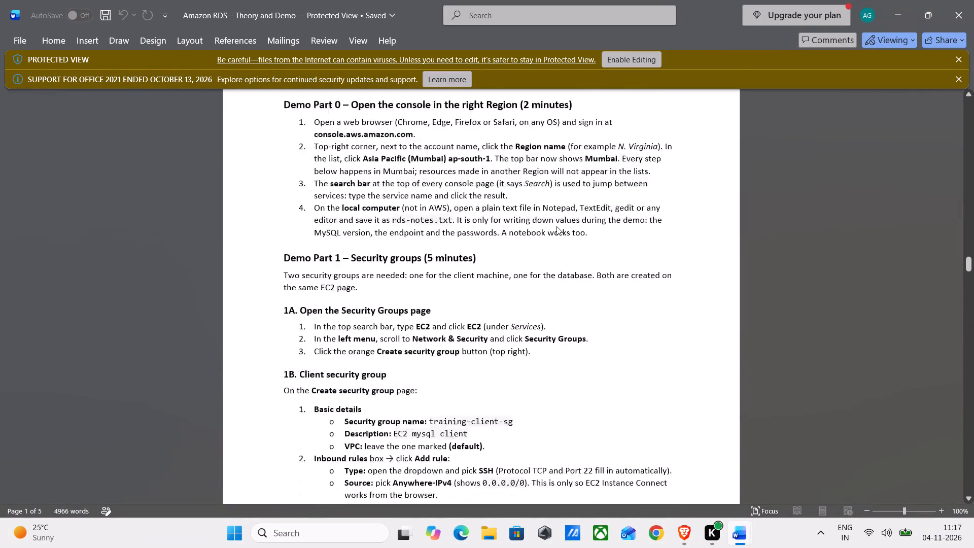
scroll(556, 226, up, 17)
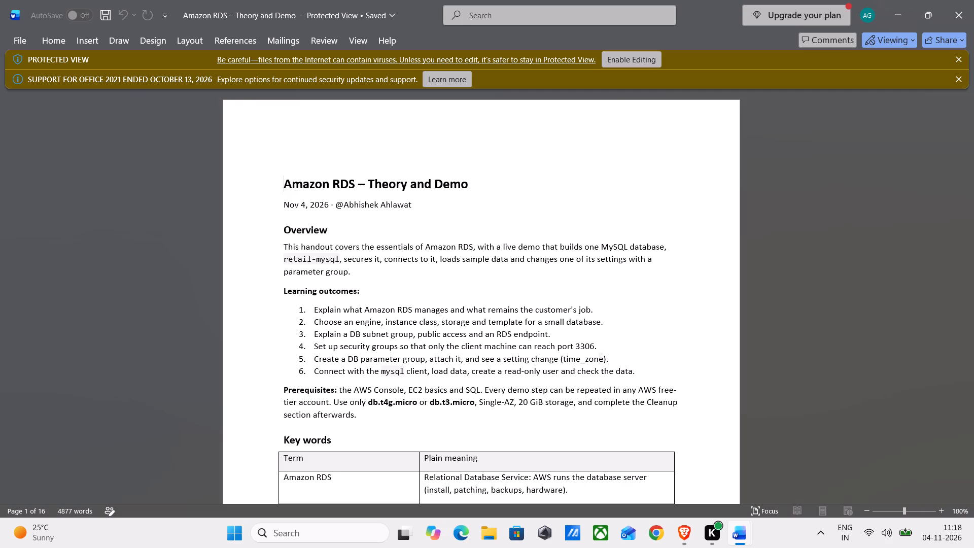
Skim the Amazon RDS handout from the overview and key words through the Theory 1 to Theory 4 sections.
scroll(556, 226, down, 1)
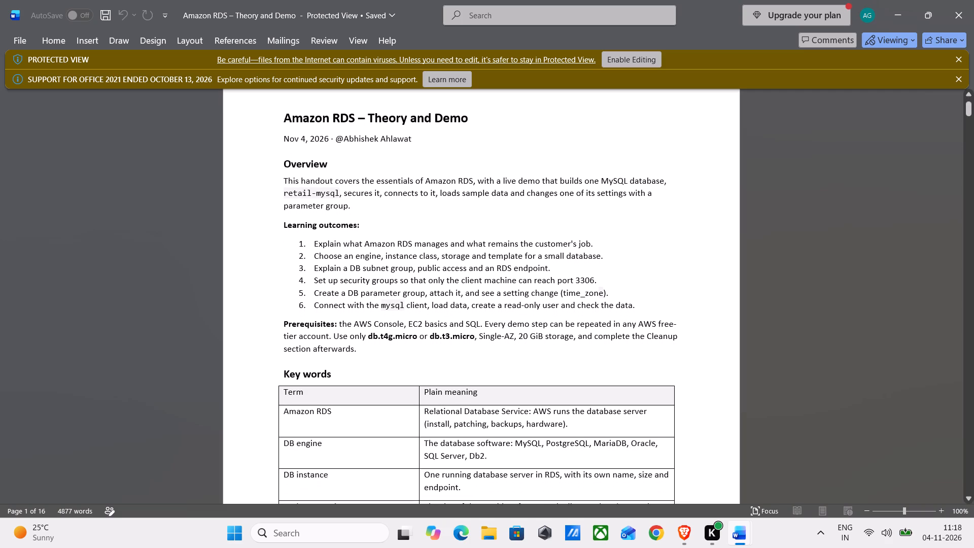
scroll(556, 226, down, 2)
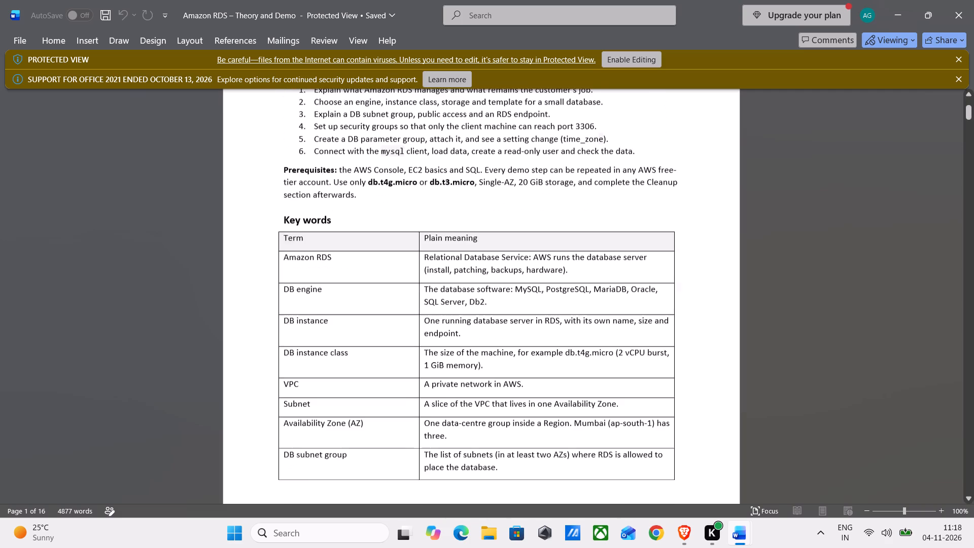
scroll(556, 226, down, 3)
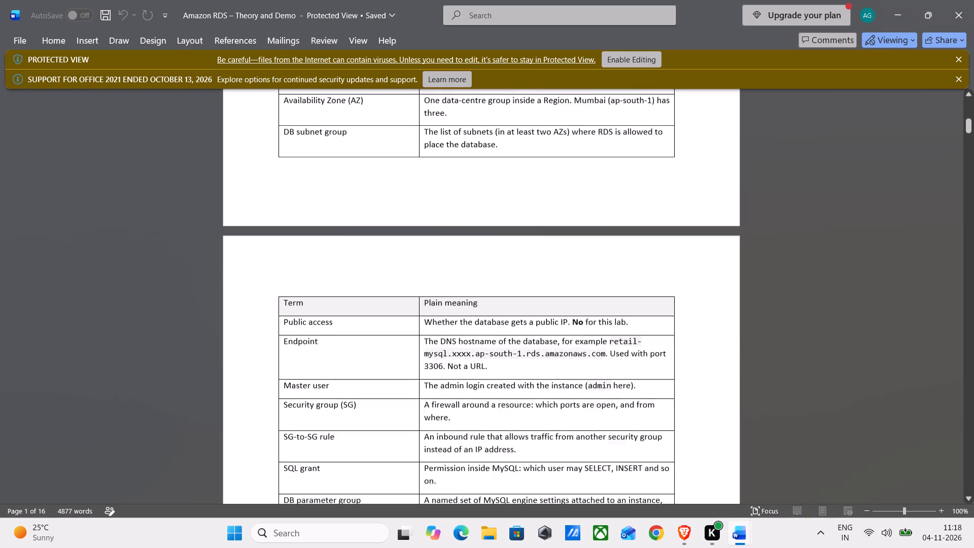
scroll(556, 226, down, 2)
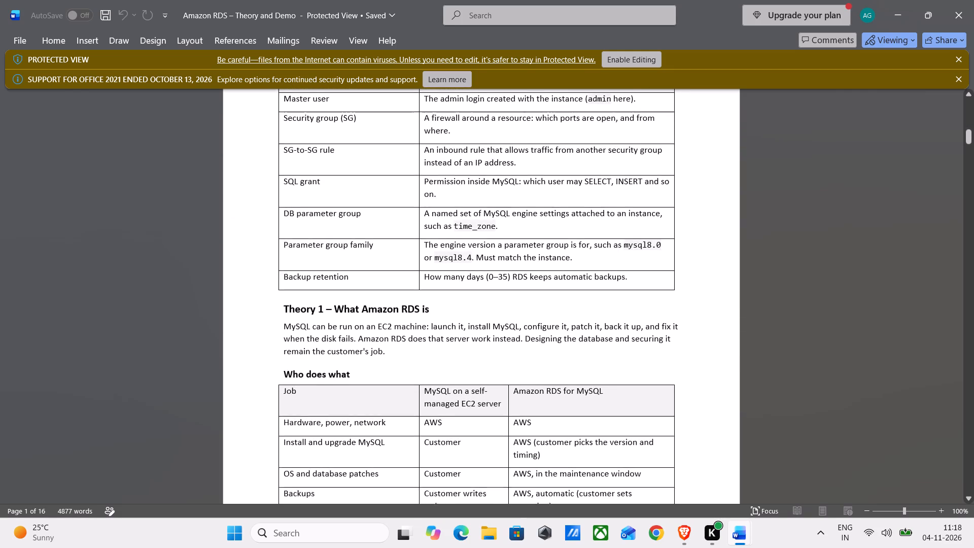
scroll(556, 226, down, 3)
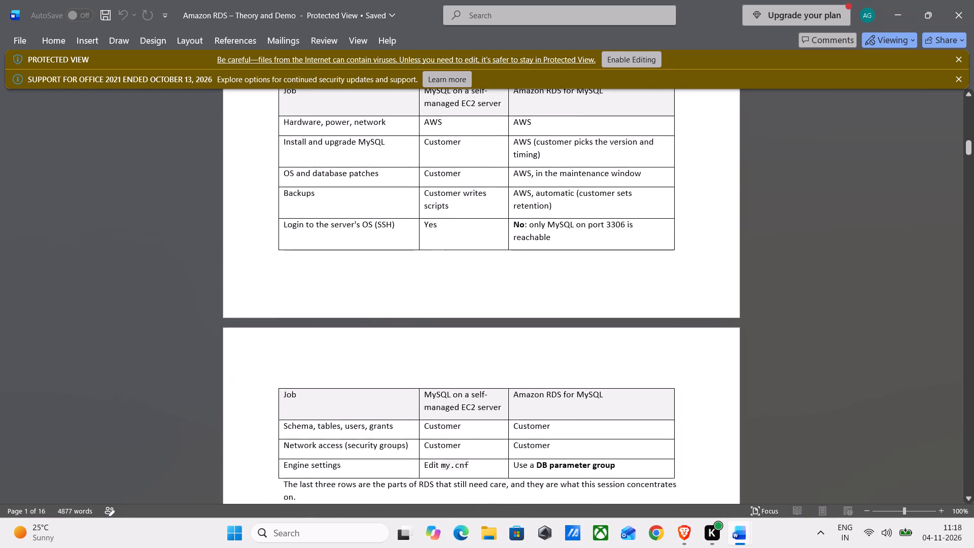
scroll(556, 226, down, 2)
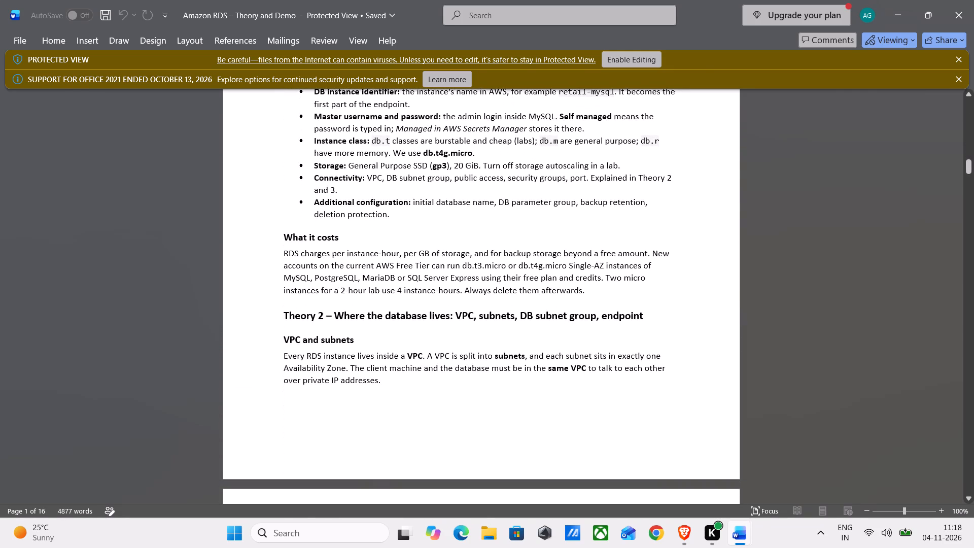
scroll(556, 226, down, 3)
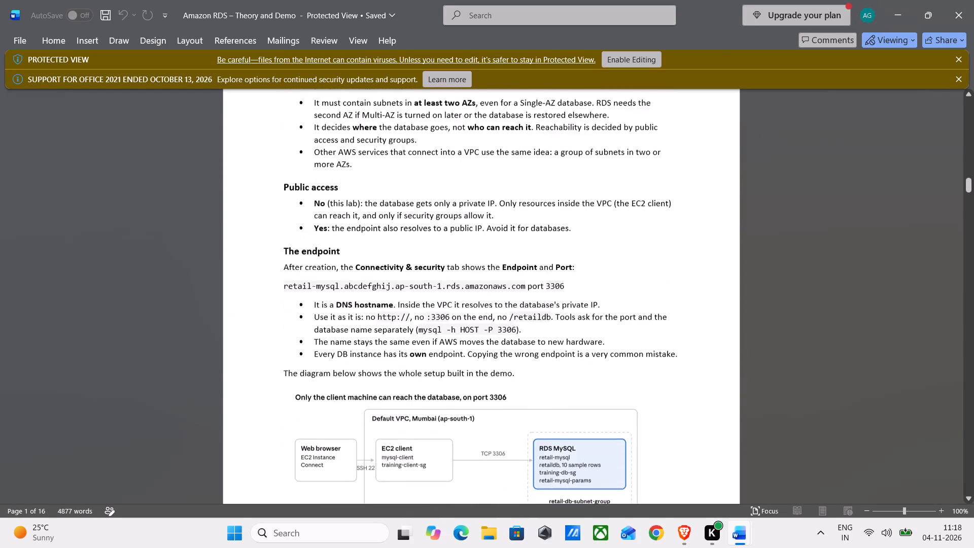
scroll(556, 226, down, 3)
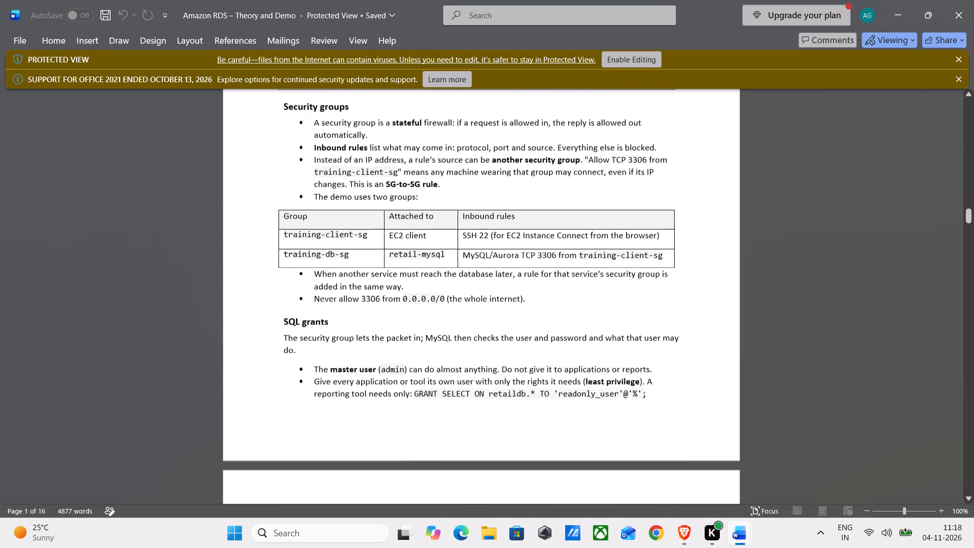
scroll(556, 226, down, 1)
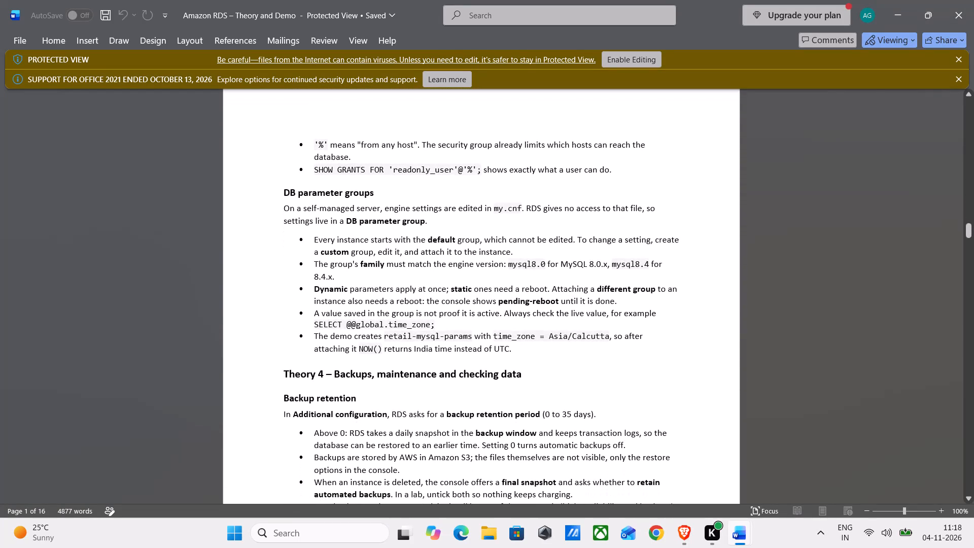
scroll(556, 226, down, 2)
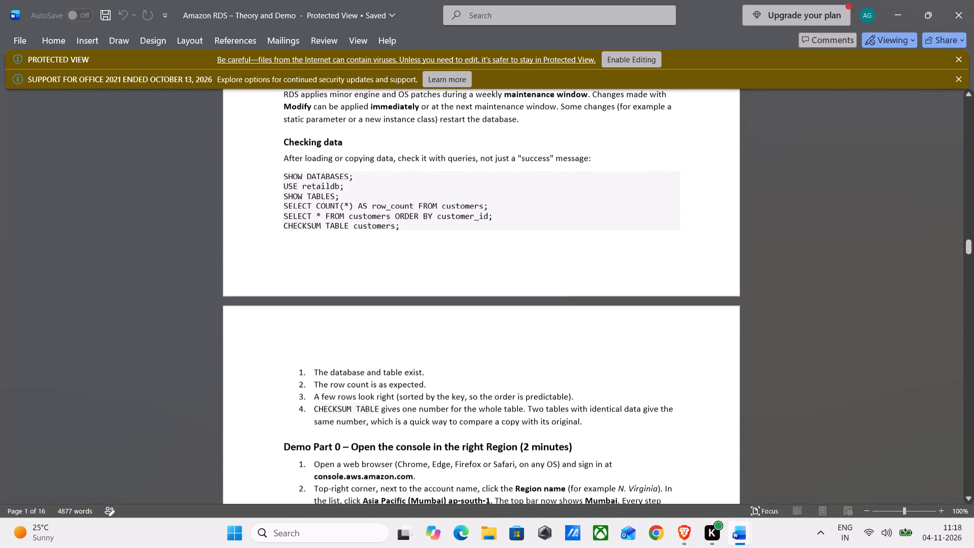
scroll(556, 226, down, 1)
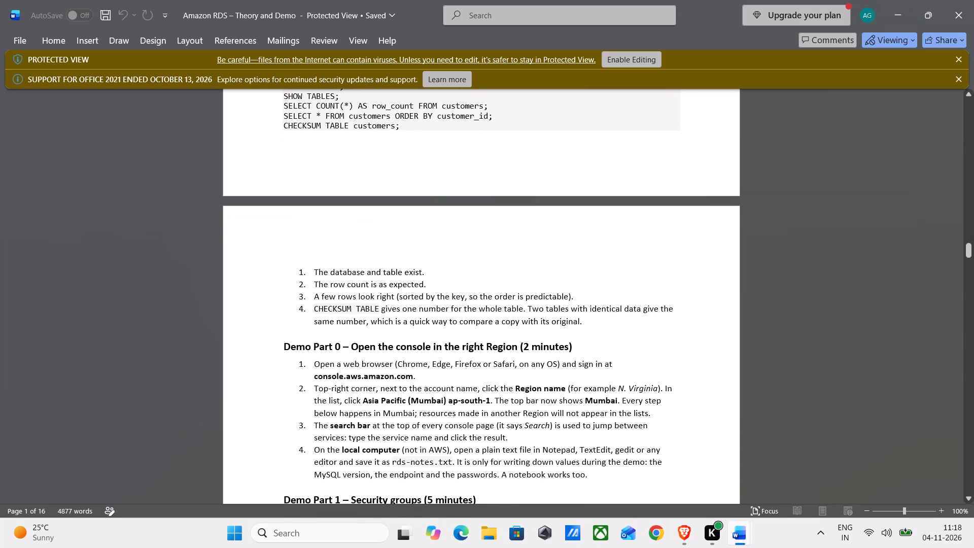
scroll(556, 226, down, 1)
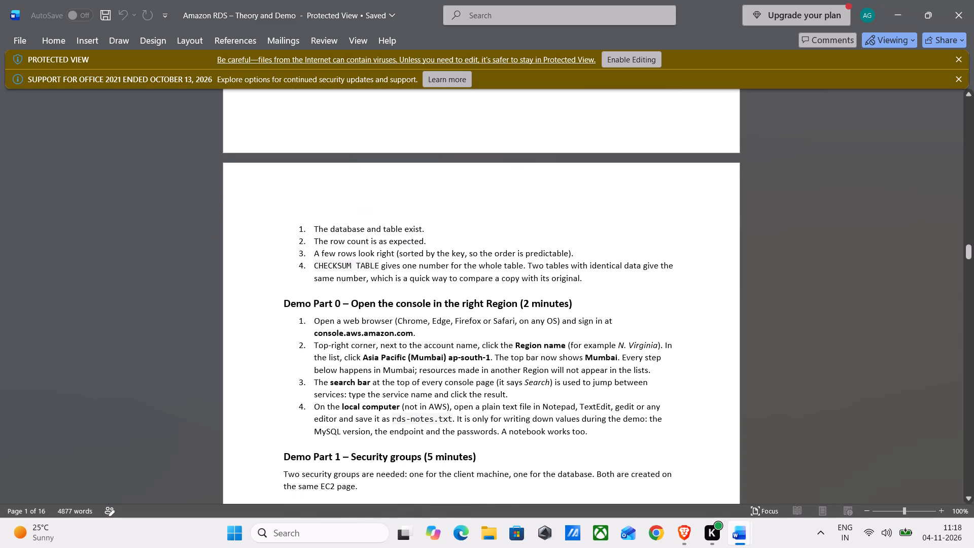
scroll(556, 226, down, 1)
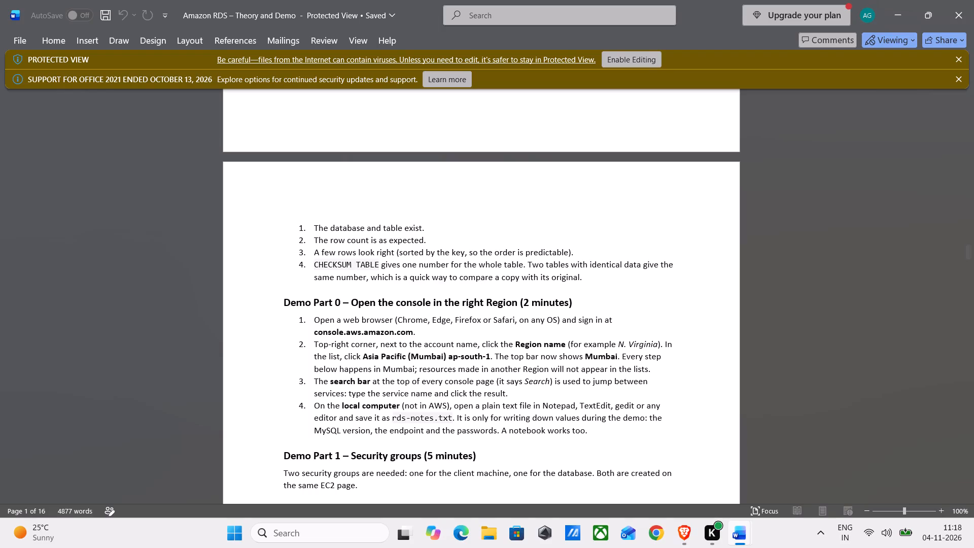
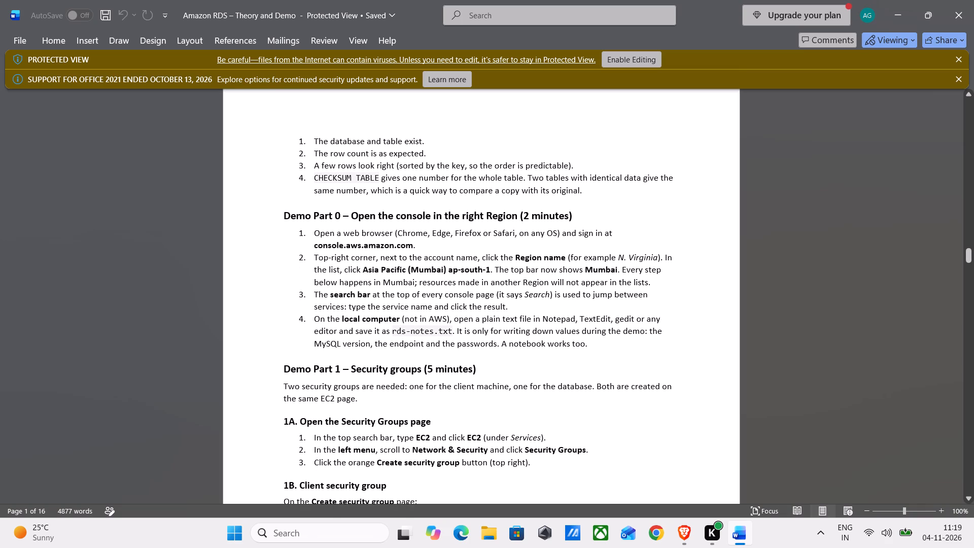
Open Notepad, create a blank note for the RDS demo values, and minimize it to return to the handout.
scroll(576, 204, down, 3)
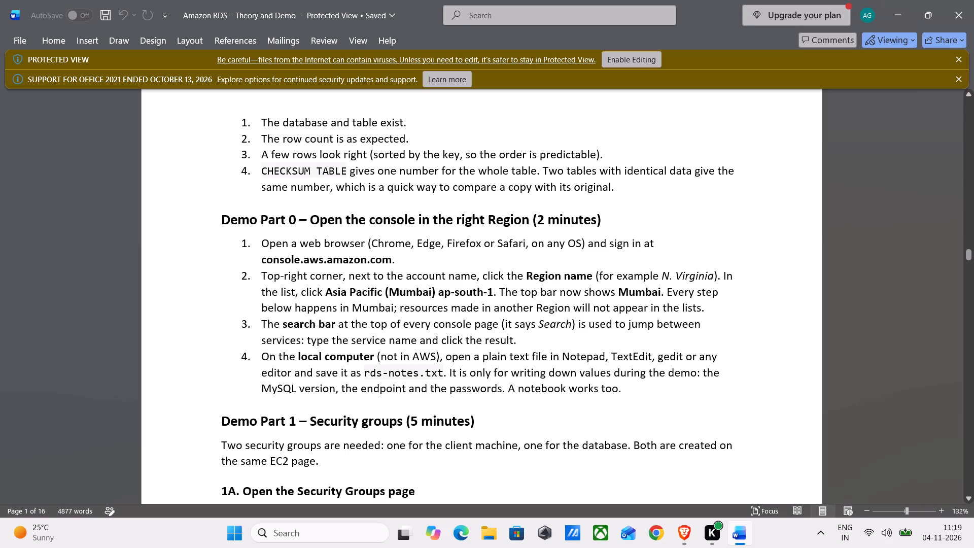
text(notepad)
key(Return)
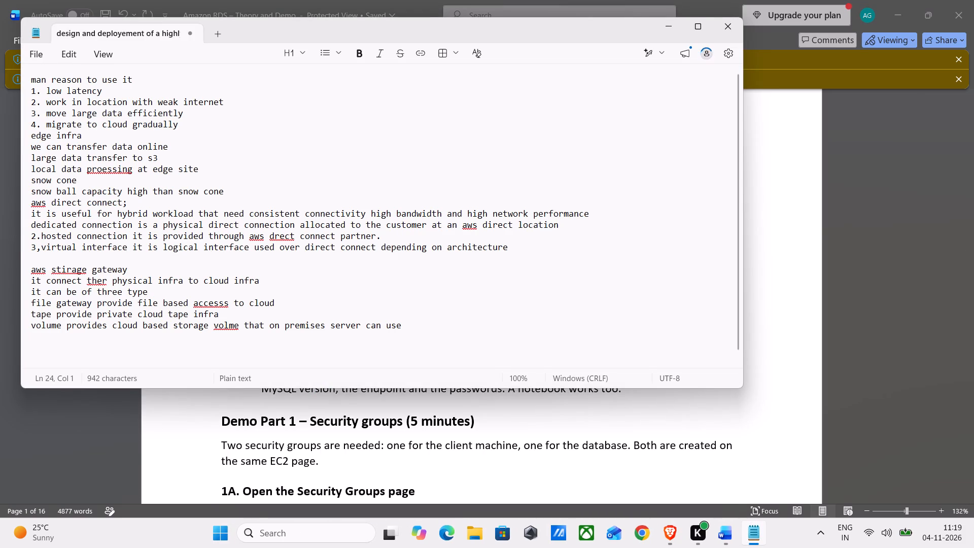
click(213, 36)
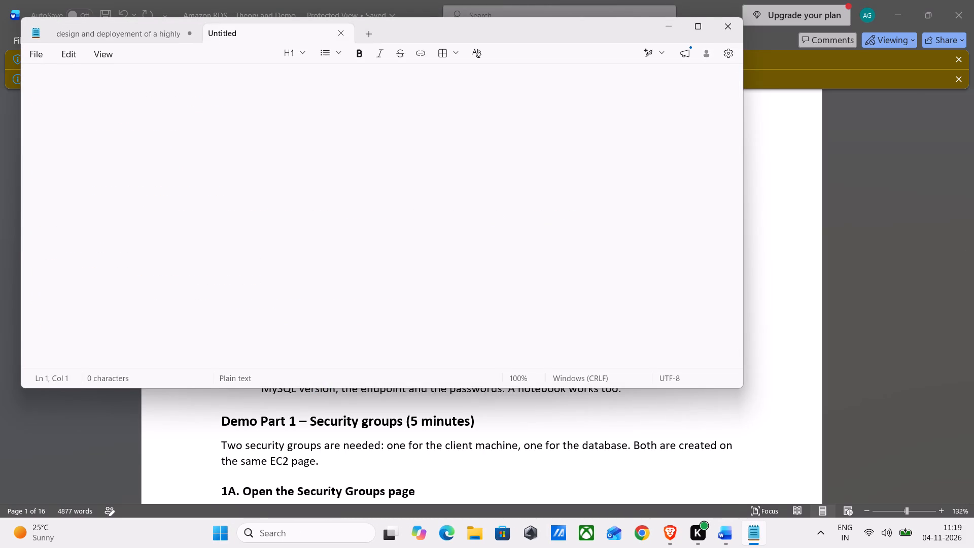
click(666, 30)
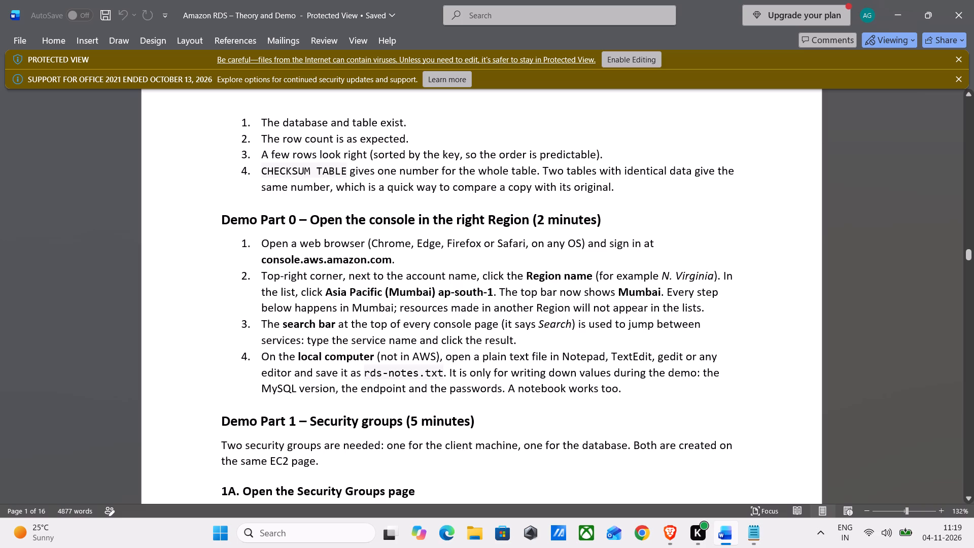
Read the Demo Part 1 instructions on opening the Security Groups page and the client security group's basic details and inbound rule.
scroll(454, 375, down, 2)
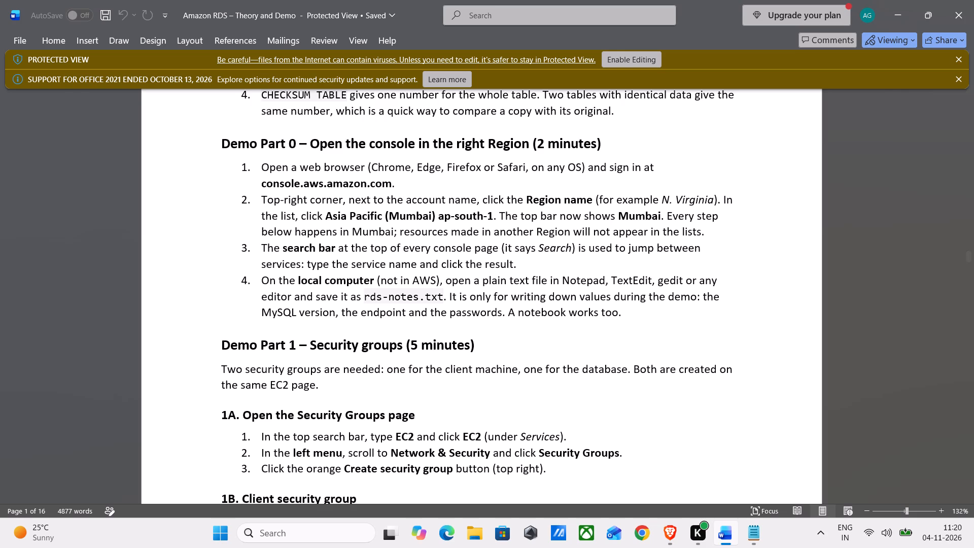
scroll(454, 375, down, 1)
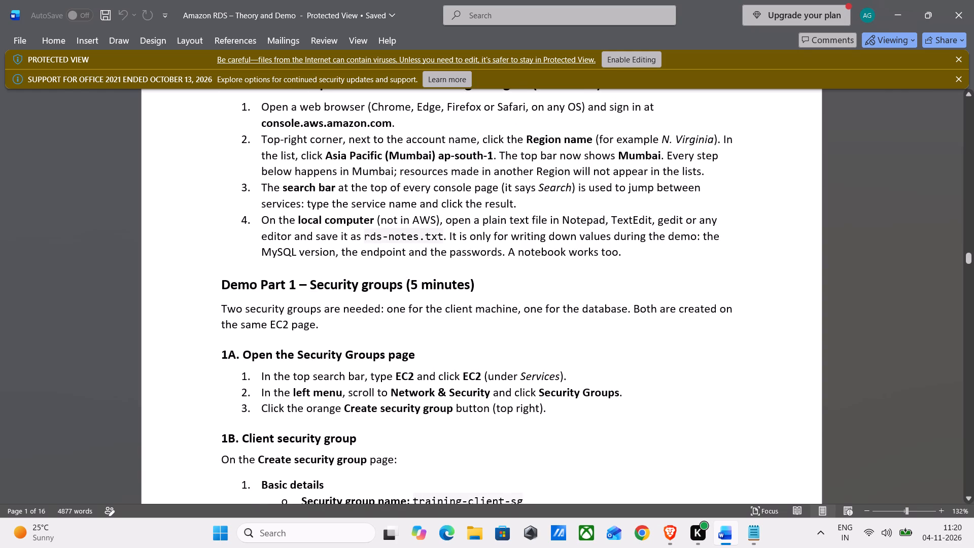
scroll(454, 375, down, 1)
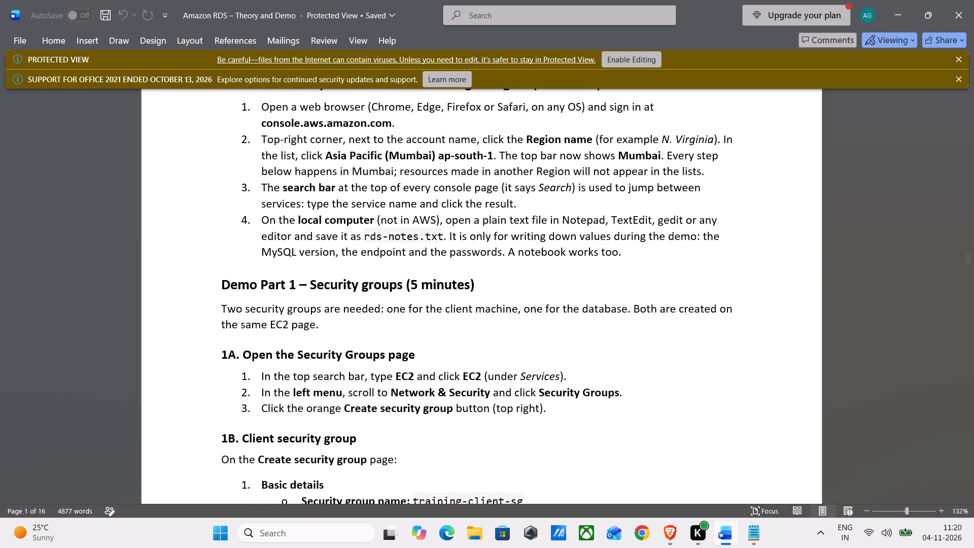
scroll(533, 357, down, 1)
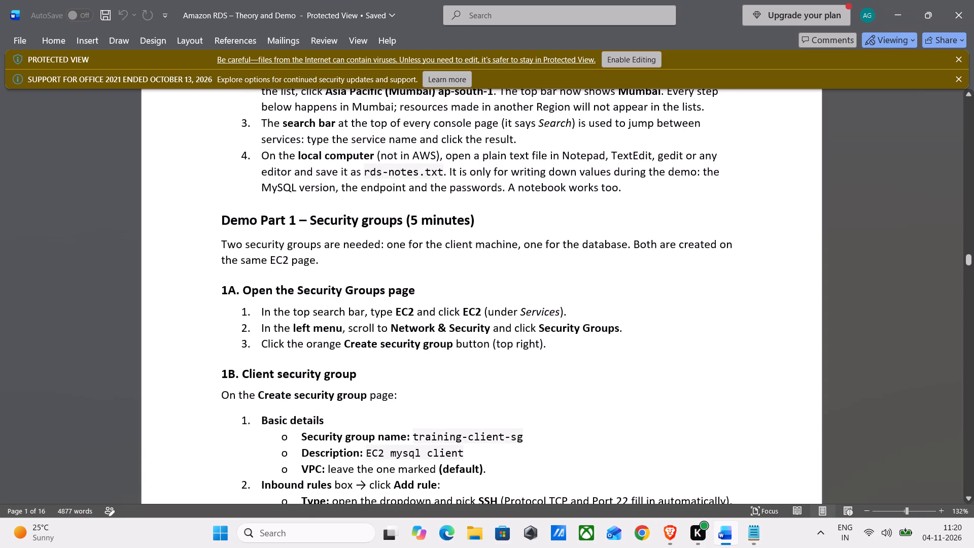
scroll(644, 332, down, 1)
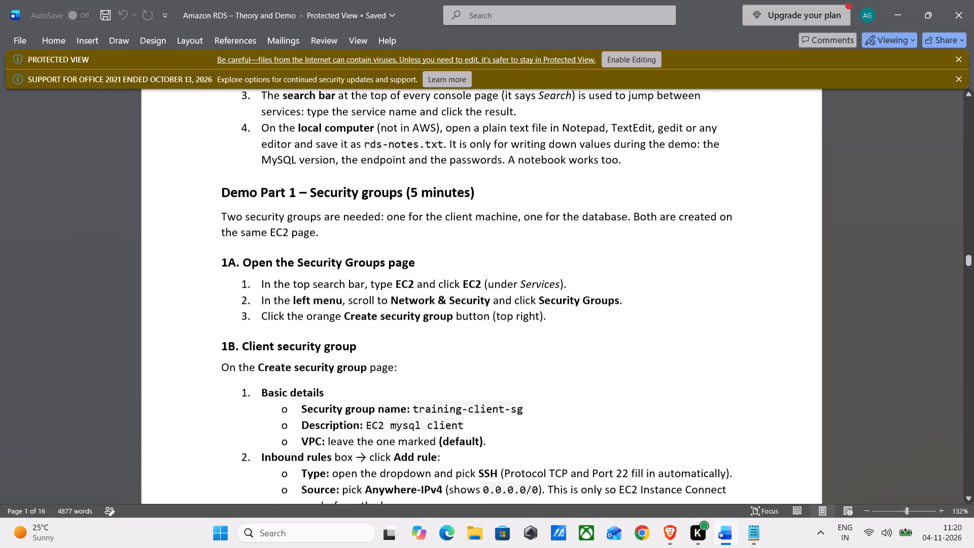
scroll(644, 332, down, 2)
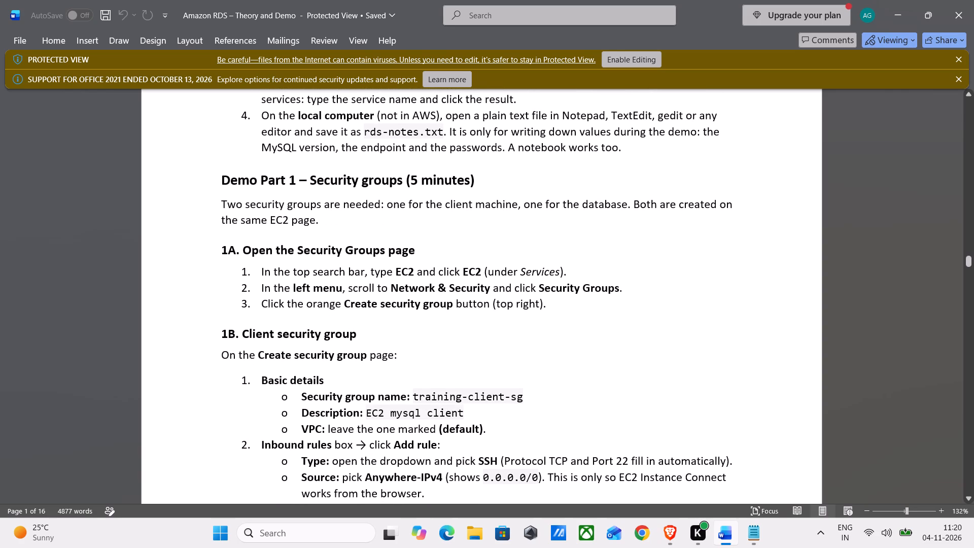
scroll(644, 332, down, 1)
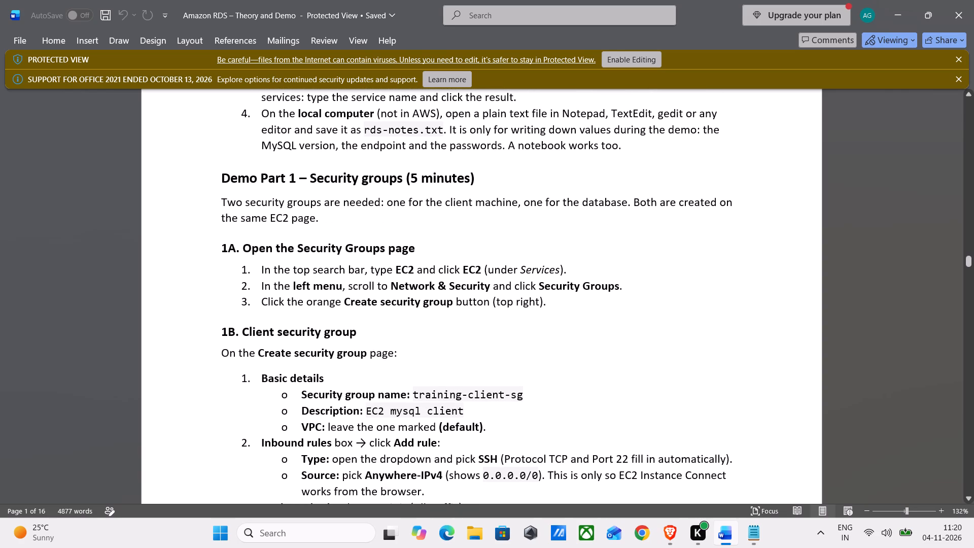
scroll(644, 332, down, 1)
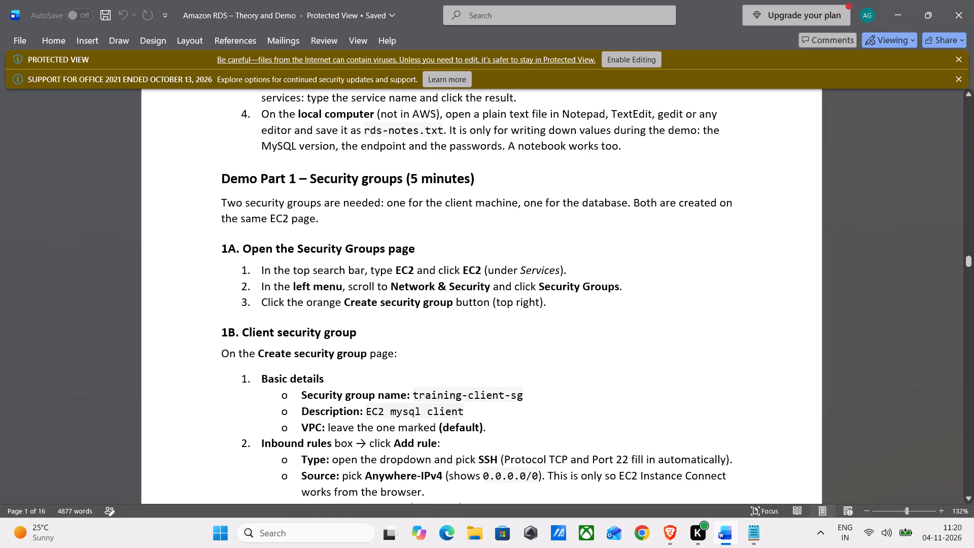
scroll(644, 332, up, 2)
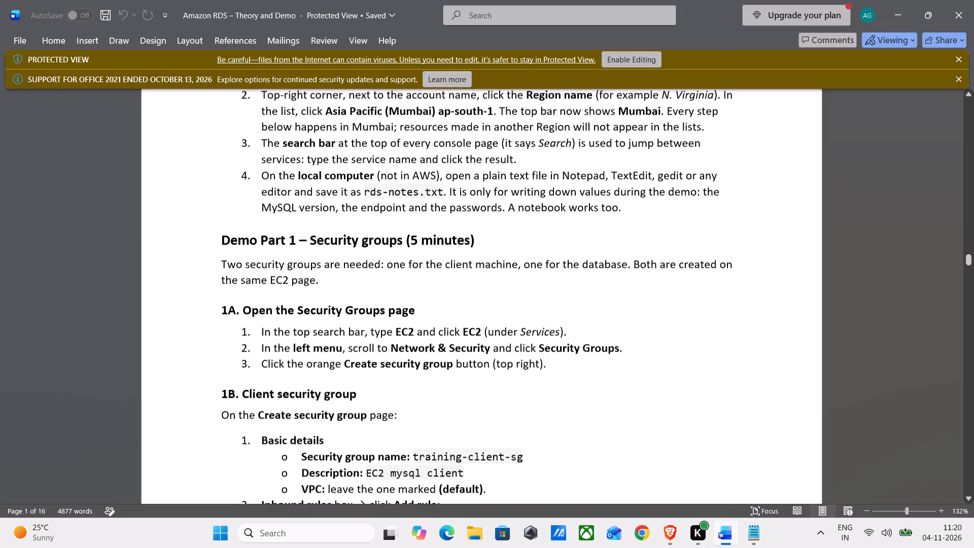
scroll(644, 332, up, 1)
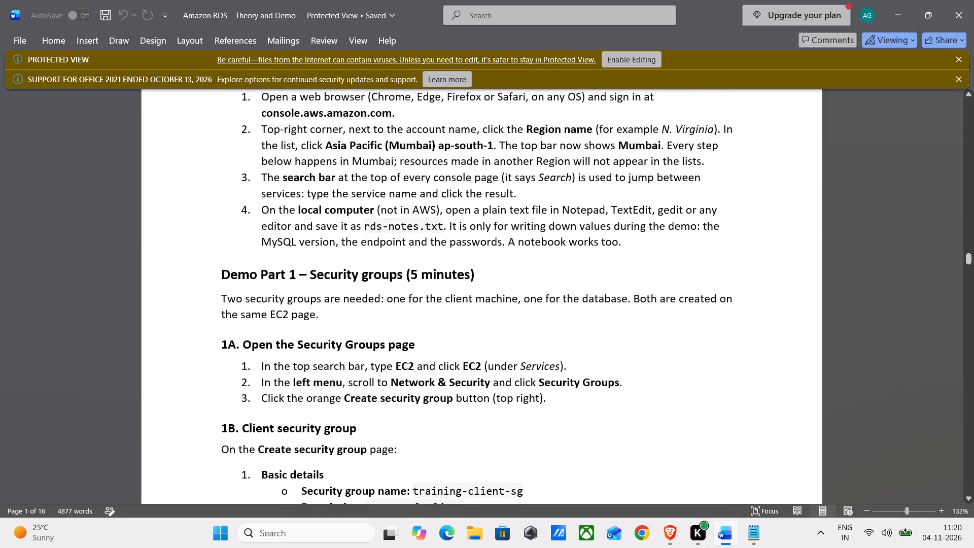
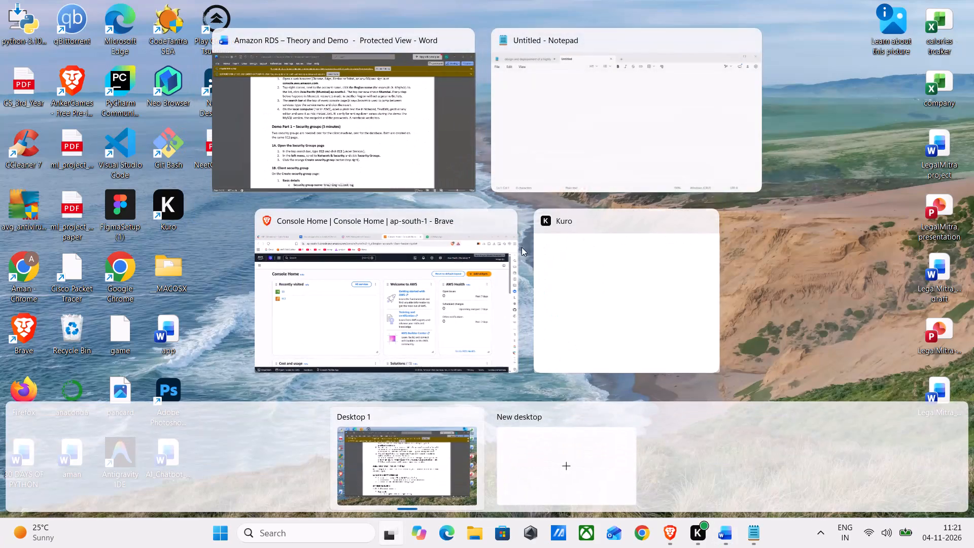
Switch to Notepad, look over the existing notes and the blank note, and return to the RDS handout in Word.
click(549, 162)
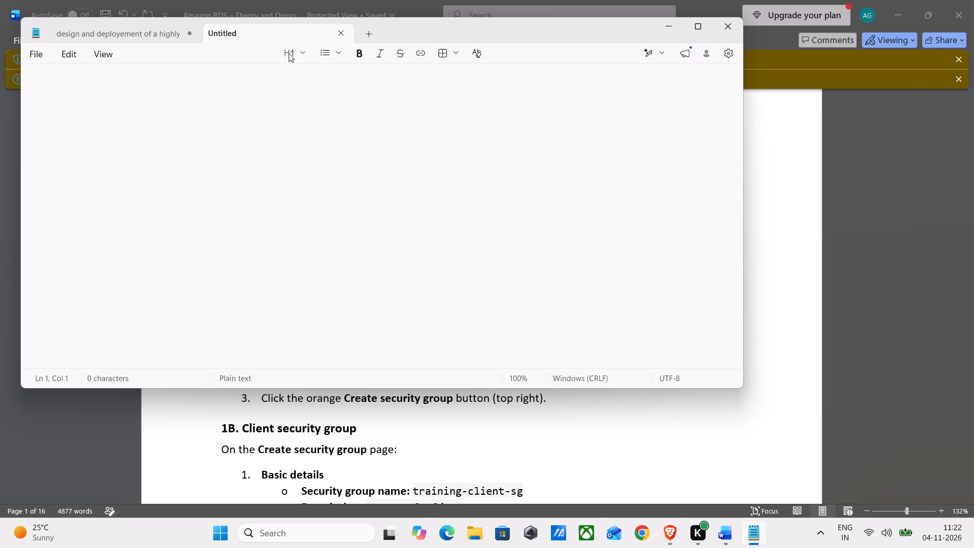
click(139, 37)
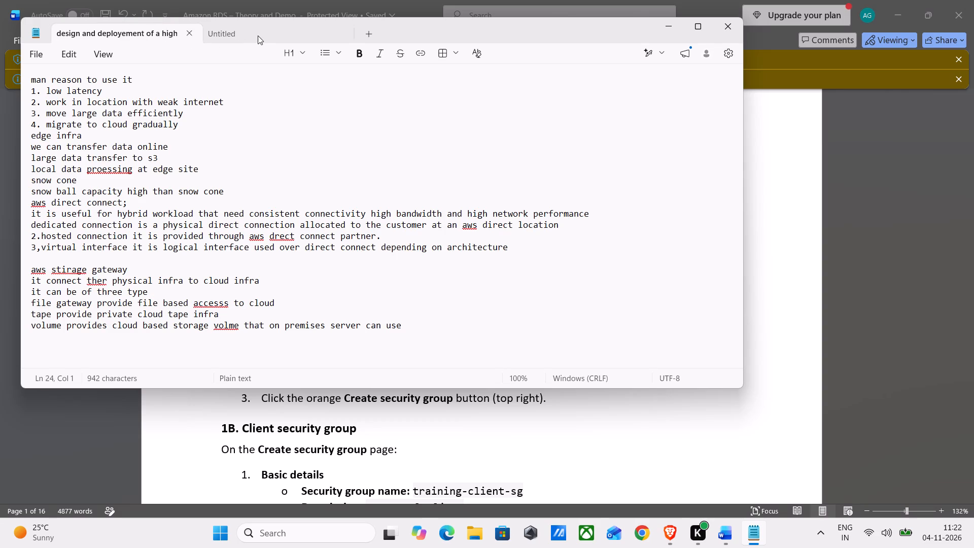
click(258, 36)
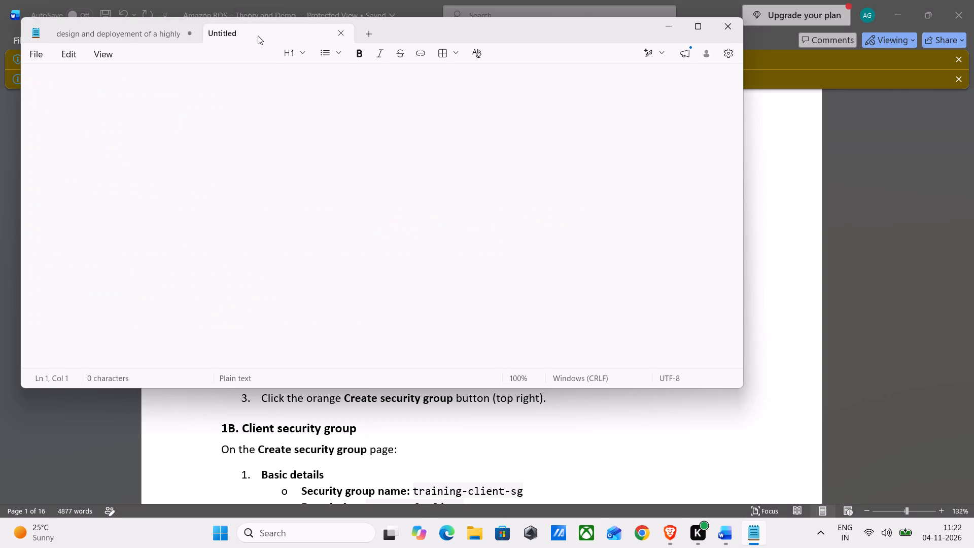
click(601, 148)
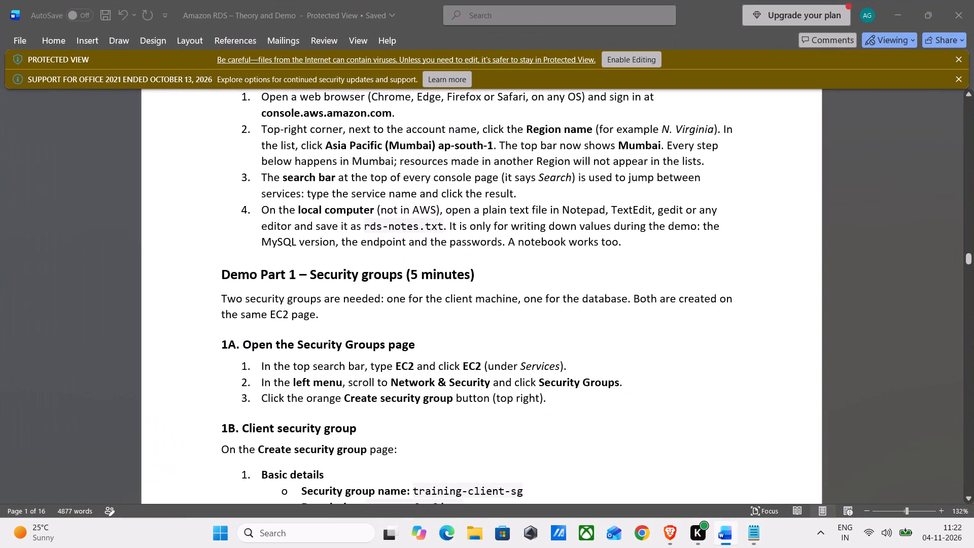
Reread the handout's Demo Part 0 and Part 1 instructions on opening the Security Groups page and setting up the client security group.
scroll(512, 282, down, 1)
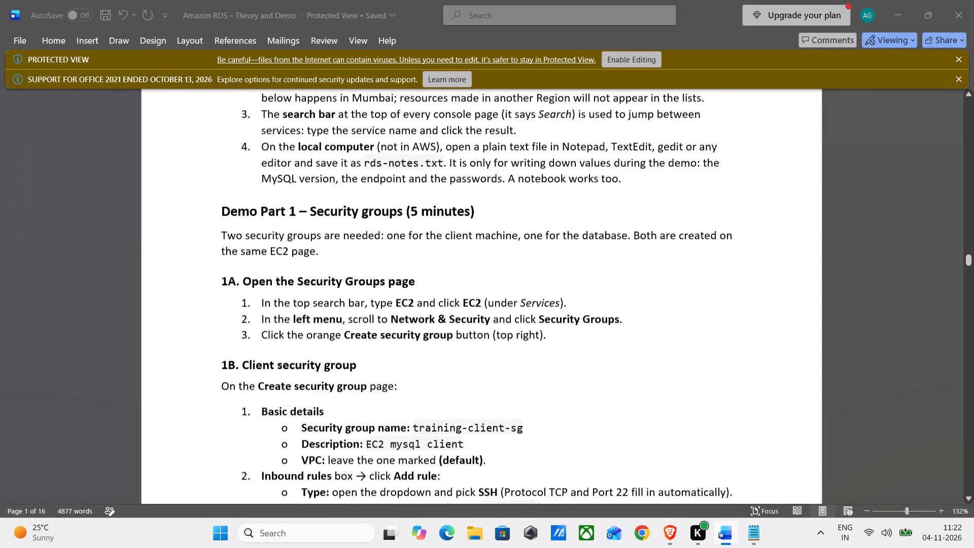
scroll(512, 282, down, 1)
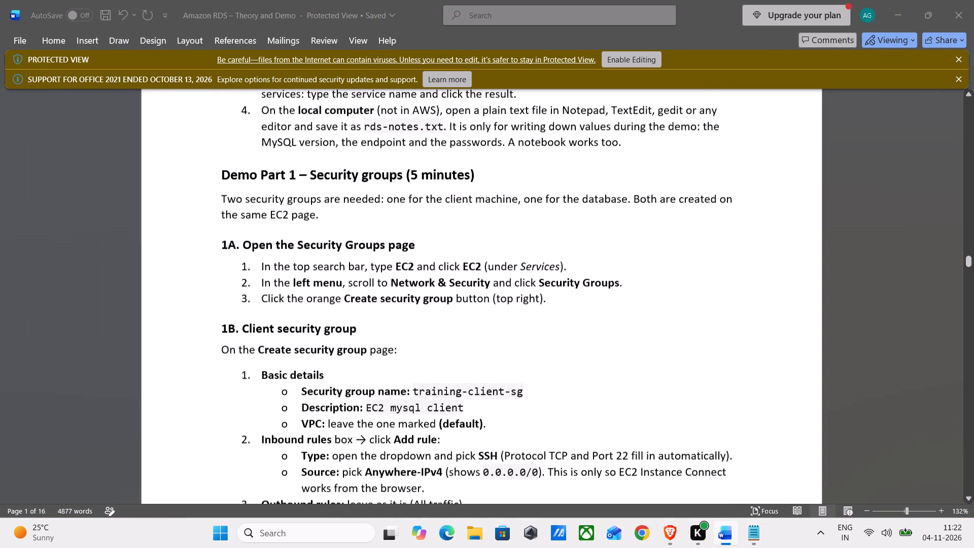
scroll(512, 282, up, 1)
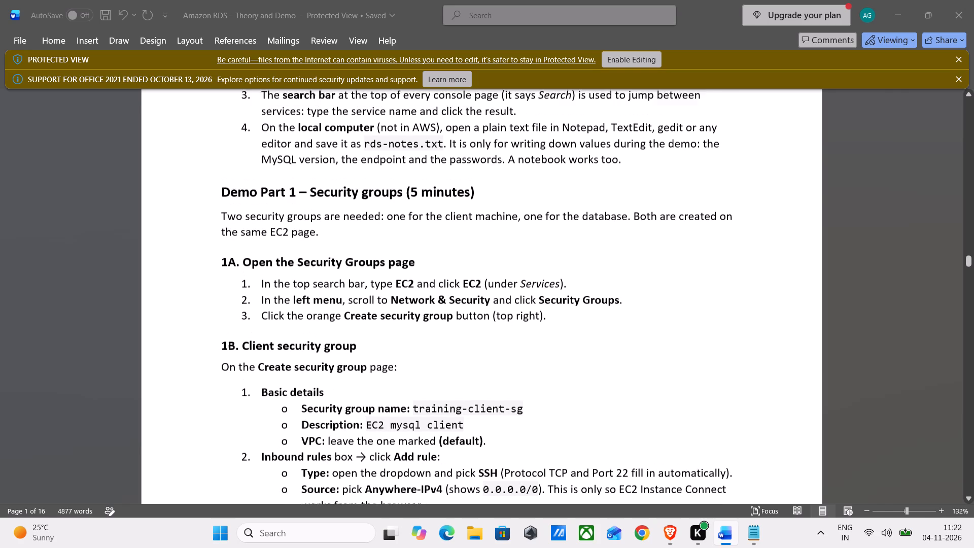
scroll(512, 282, up, 2)
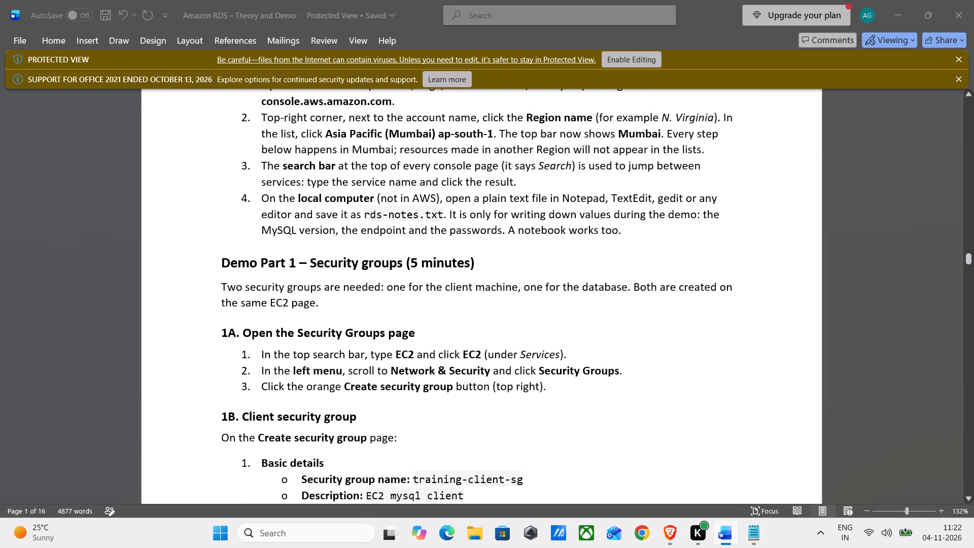
scroll(512, 282, up, 1)
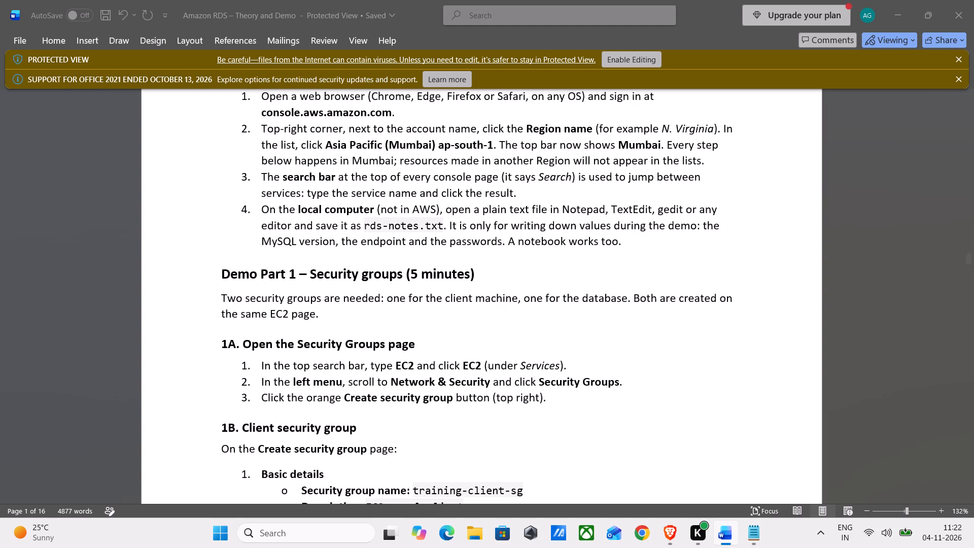
scroll(512, 282, down, 1)
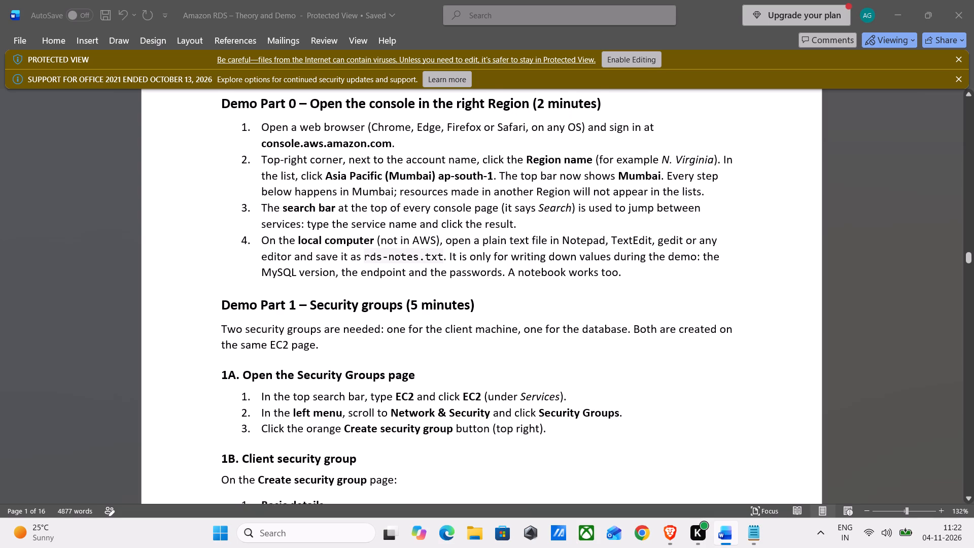
scroll(512, 282, down, 2)
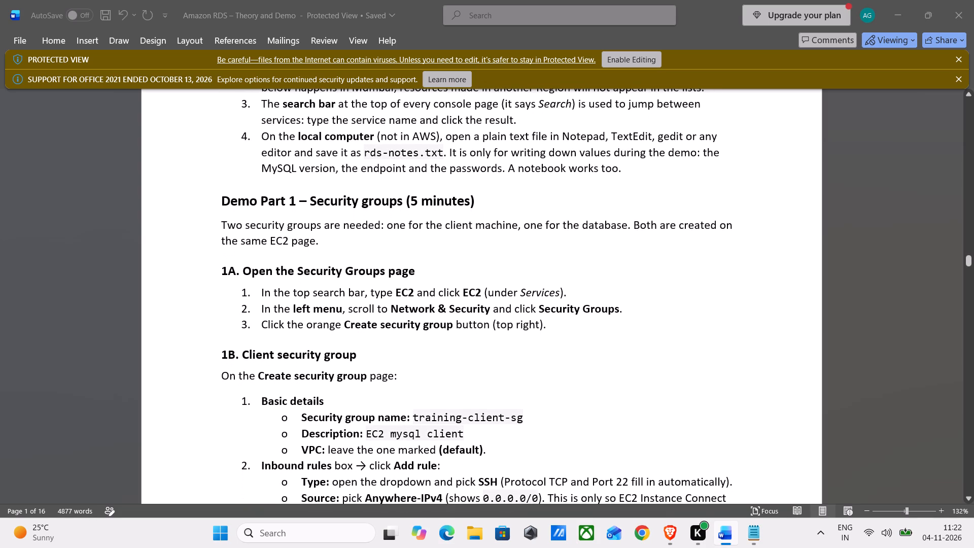
scroll(512, 282, down, 2)
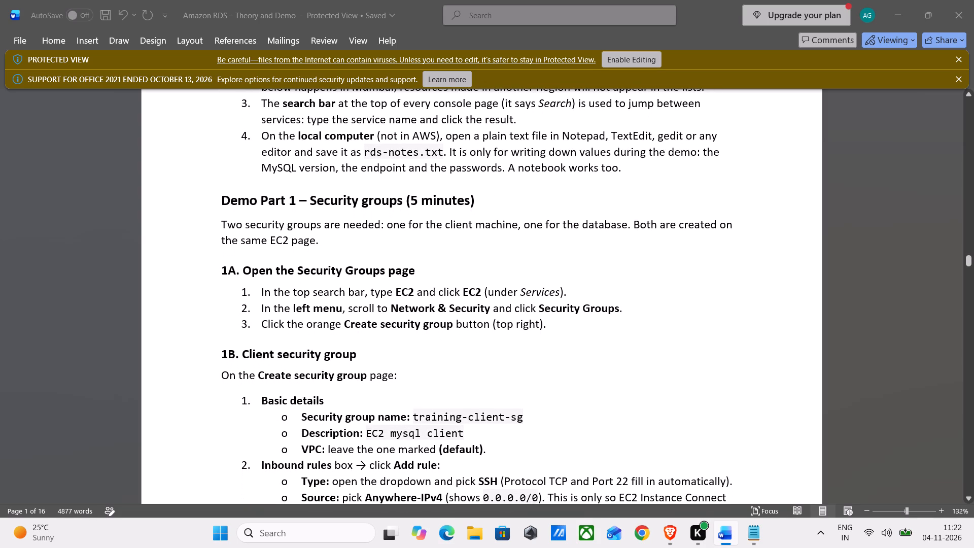
scroll(512, 282, down, 2)
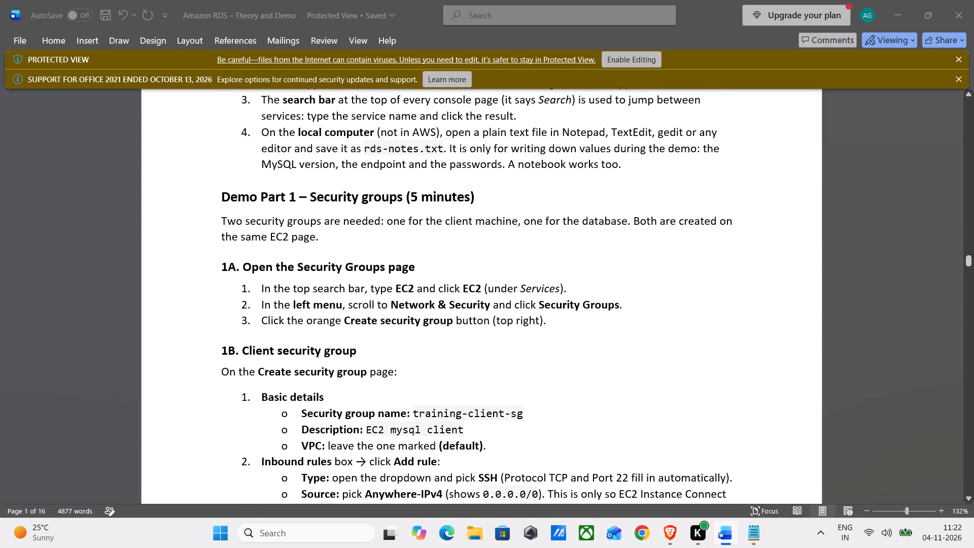
scroll(512, 282, down, 1)
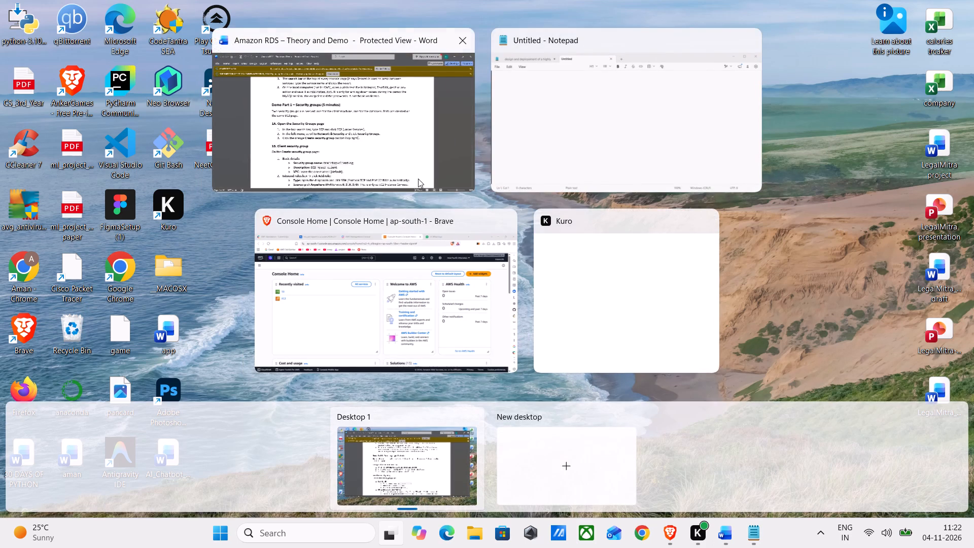
click(392, 162)
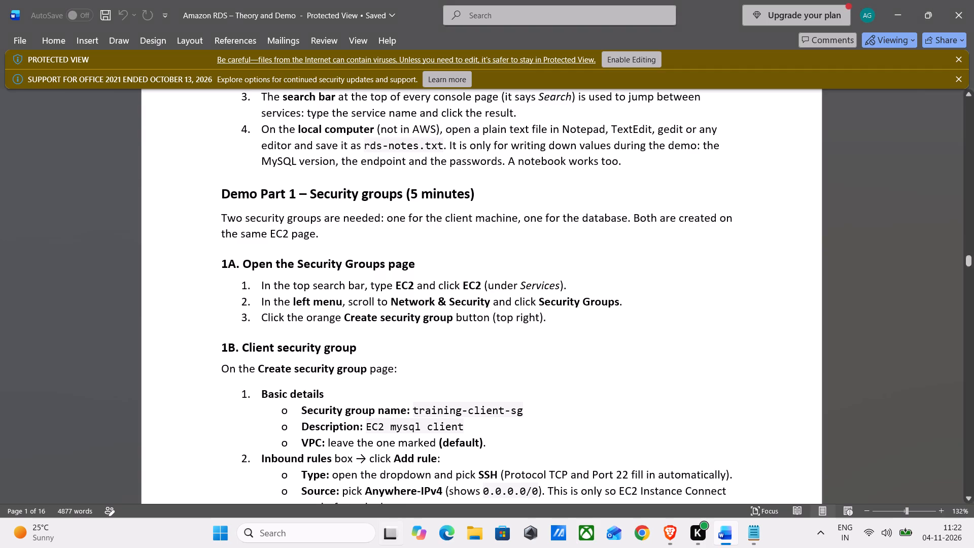
Switch to the AWS console in Brave, search for ec2, and open the EC2 service in a new browser tab.
click(452, 277)
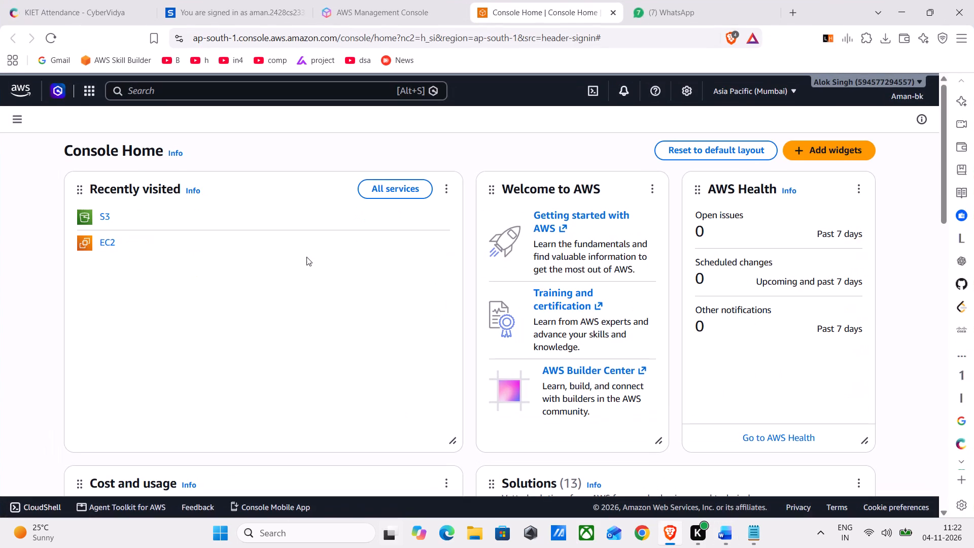
click(183, 87)
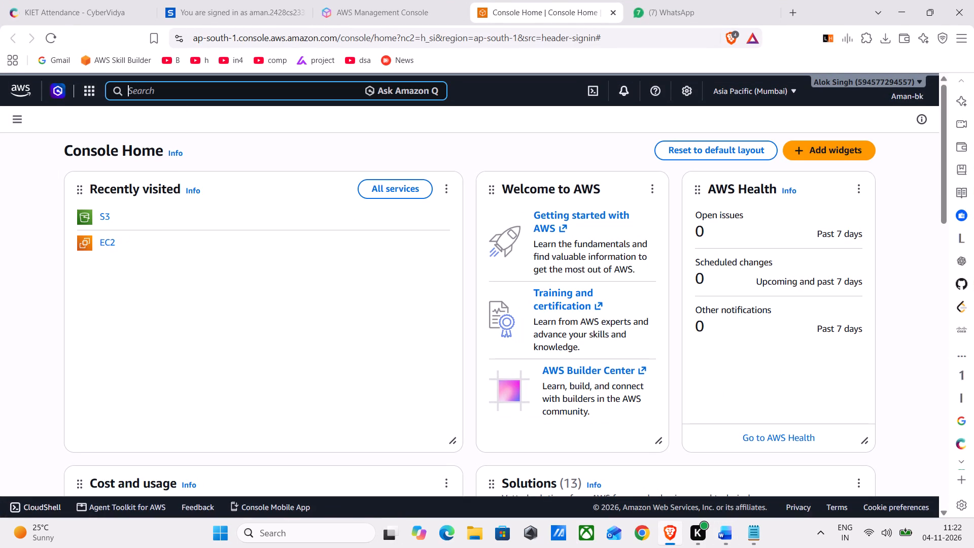
text(ec2)
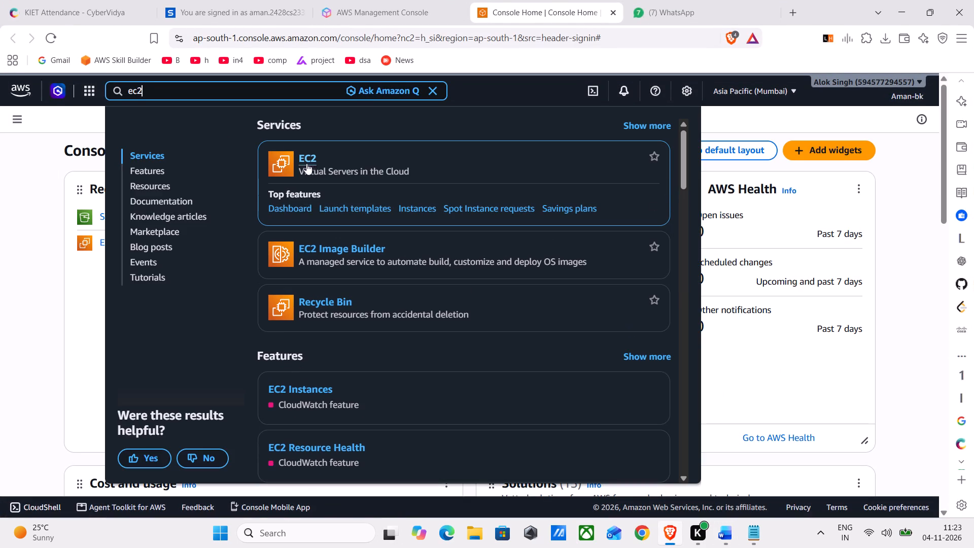
right_click(308, 160)
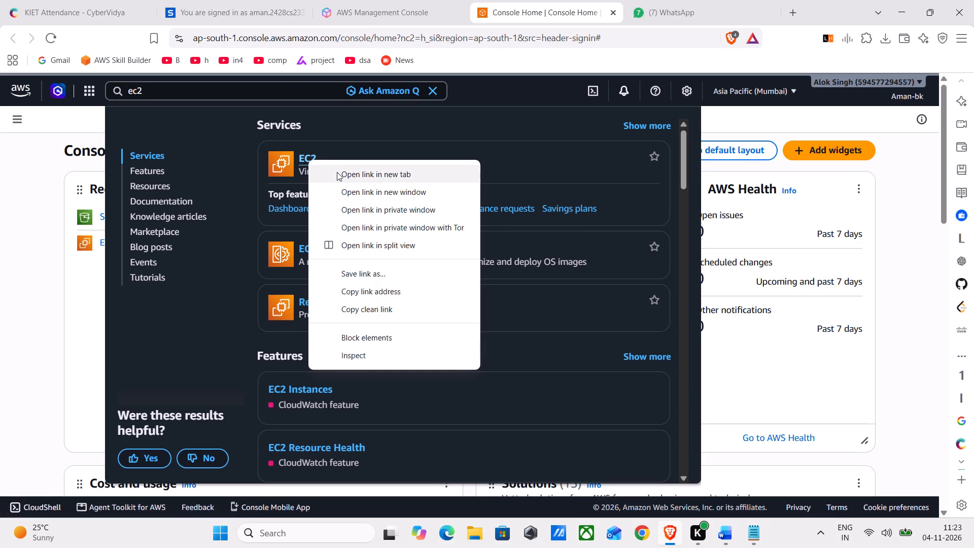
click(337, 172)
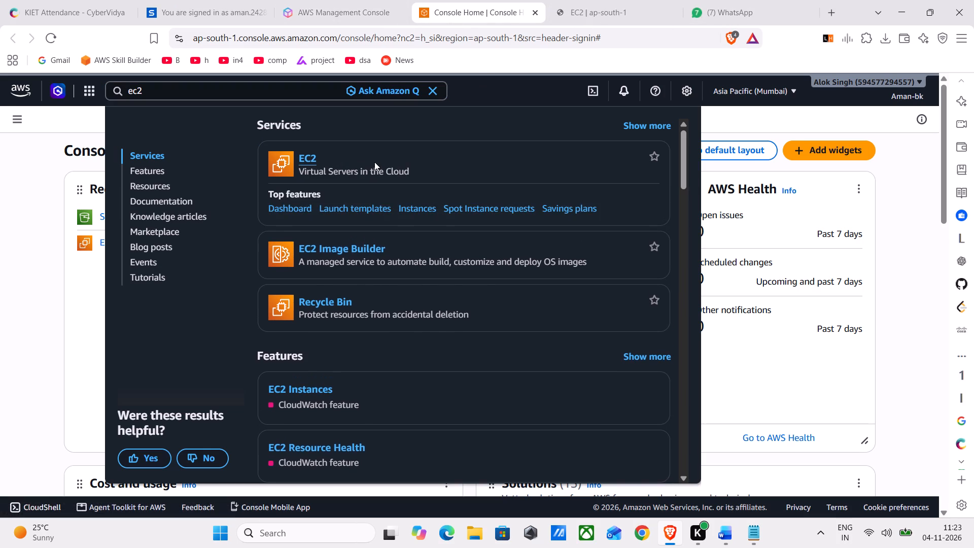
click(586, 127)
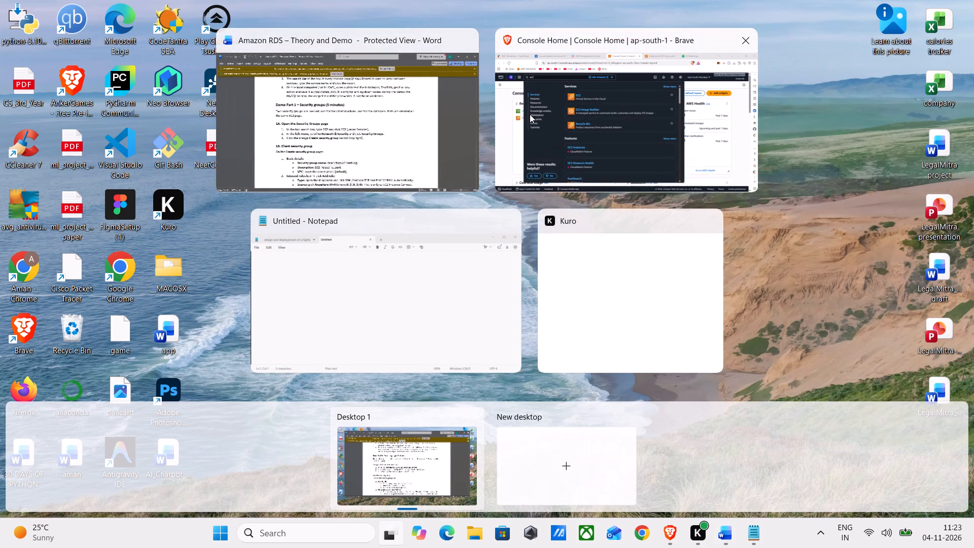
click(530, 114)
click(630, 5)
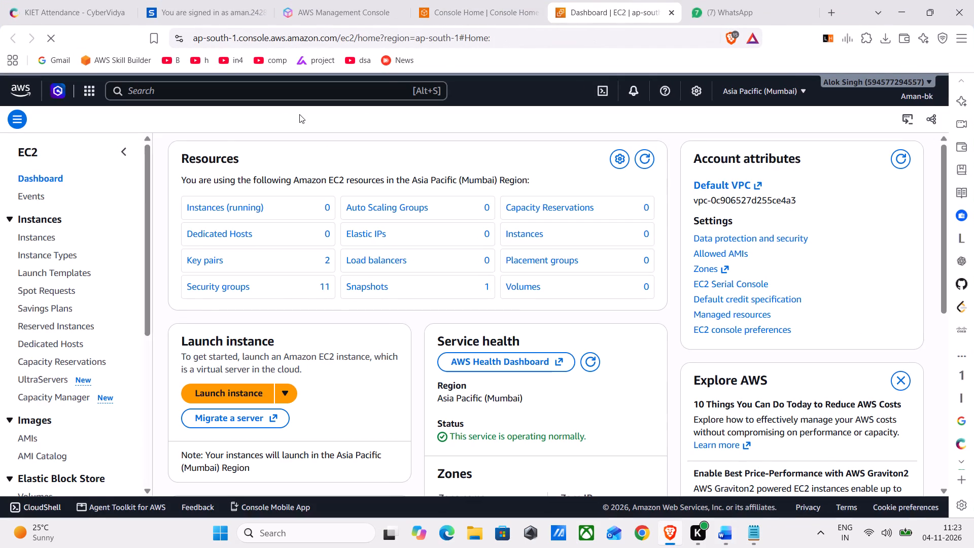
Open the Security Groups page under Network & Security in the EC2 console, rechecking the handout on the way.
scroll(78, 328, down, 1)
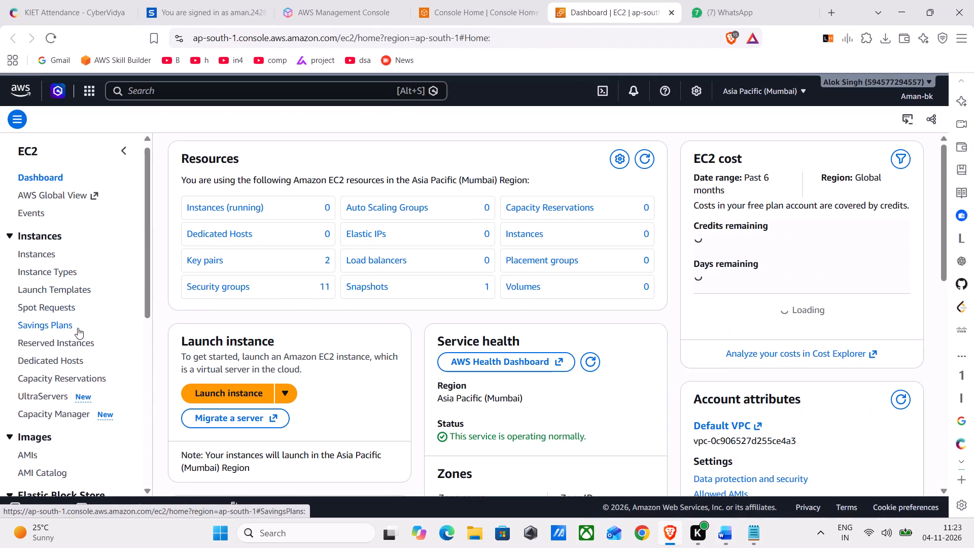
scroll(78, 328, down, 3)
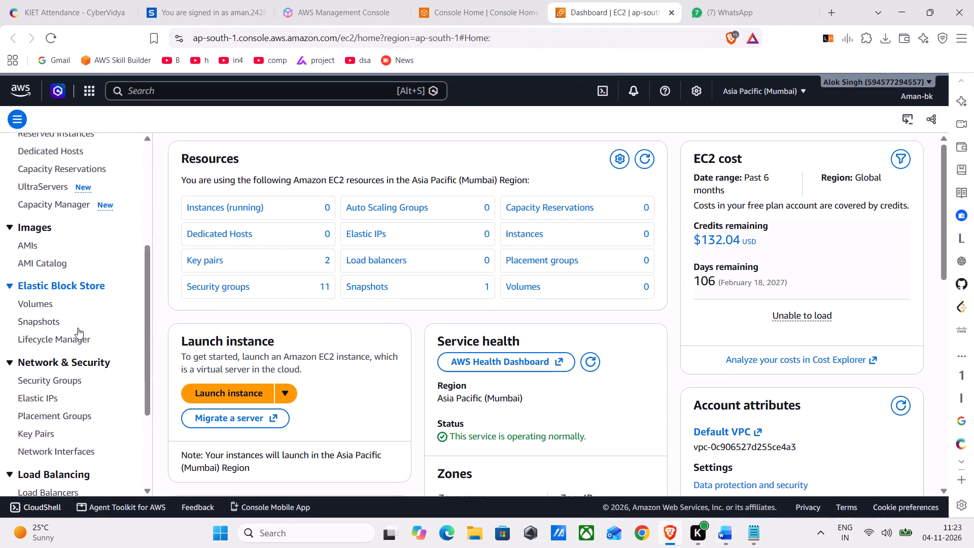
scroll(78, 328, down, 1)
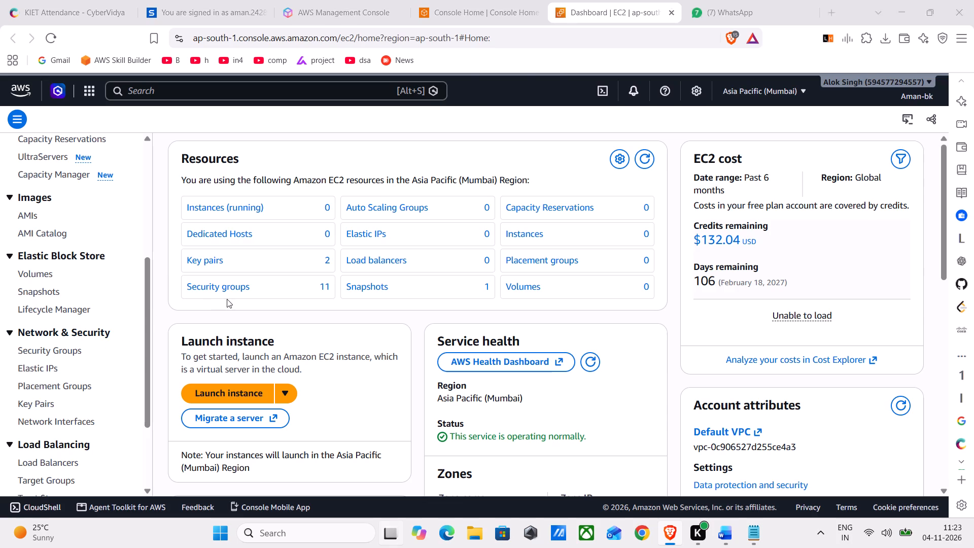
click(550, 152)
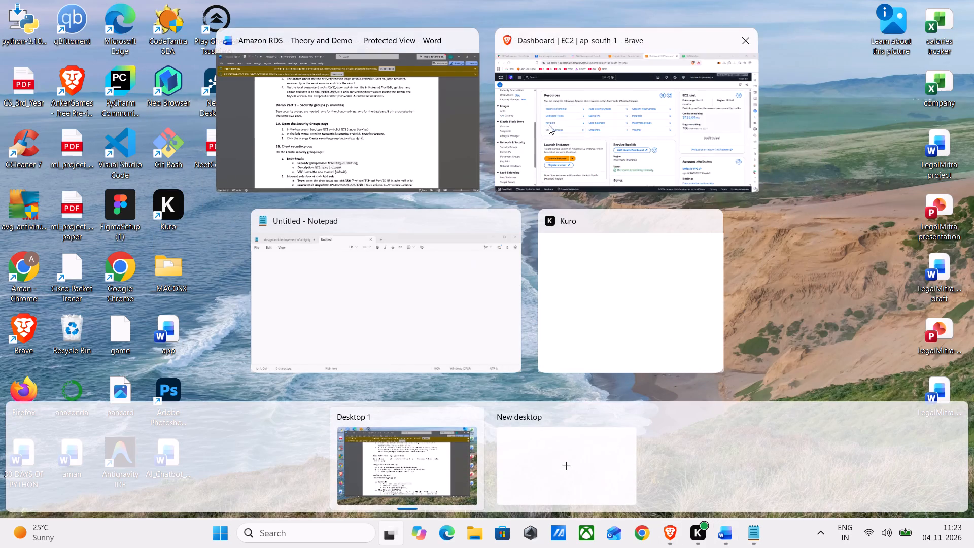
click(566, 124)
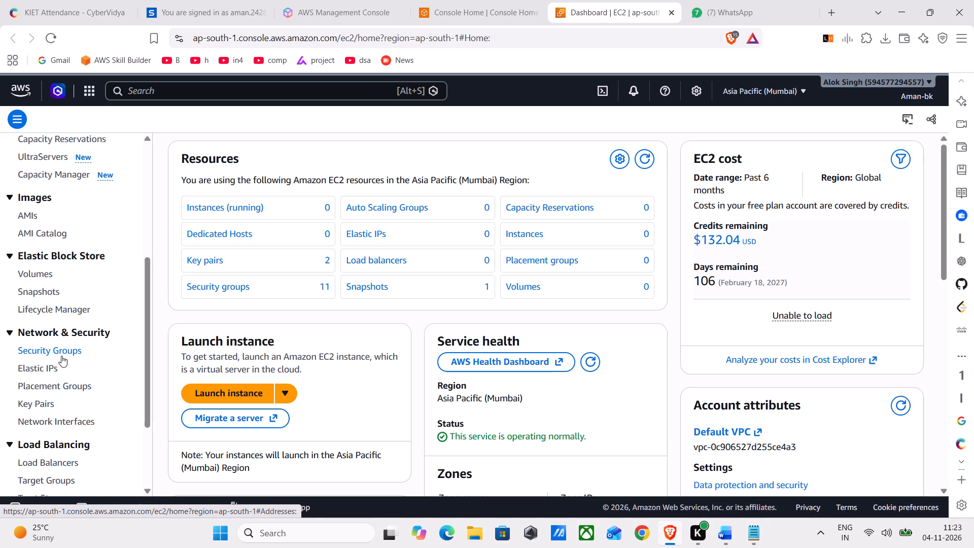
click(61, 356)
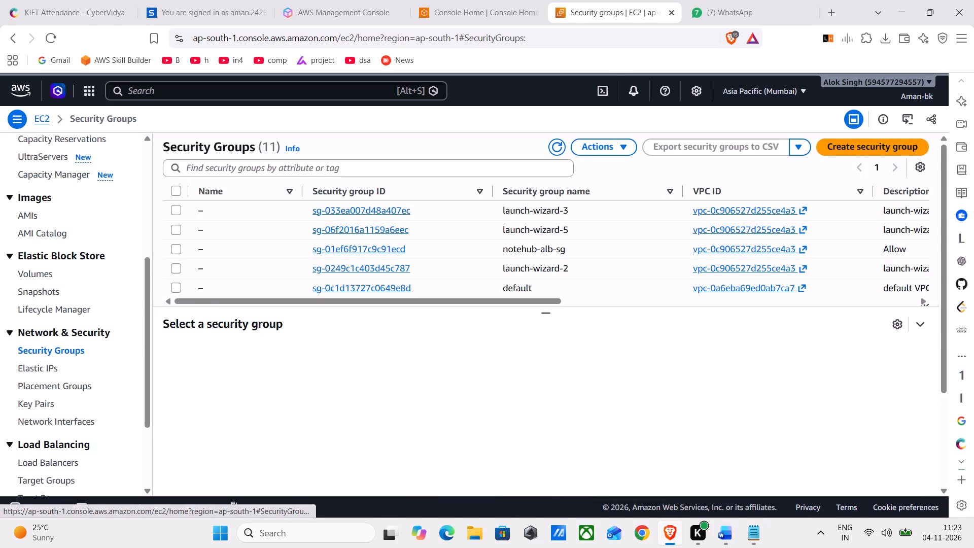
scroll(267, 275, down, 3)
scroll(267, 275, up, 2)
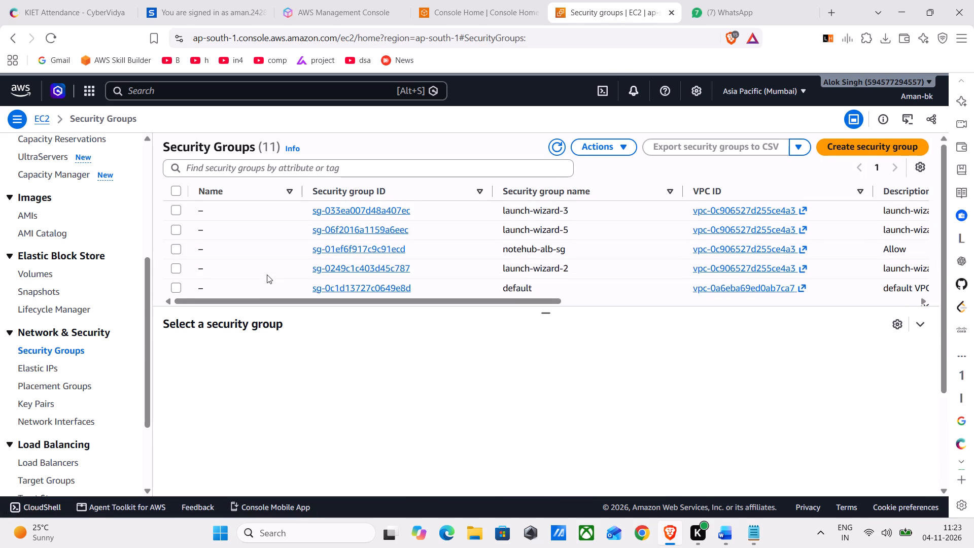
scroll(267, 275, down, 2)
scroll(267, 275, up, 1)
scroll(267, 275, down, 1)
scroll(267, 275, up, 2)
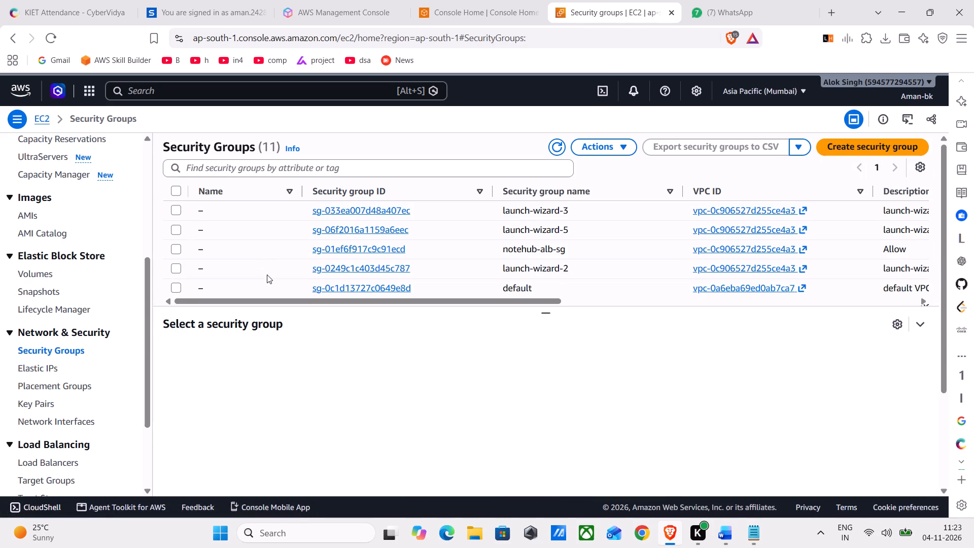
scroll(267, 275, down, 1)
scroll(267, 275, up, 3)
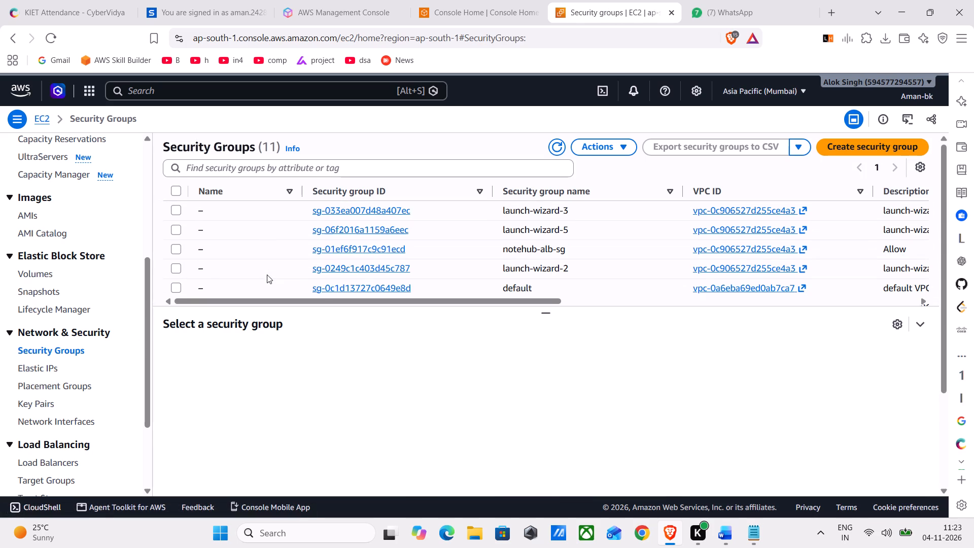
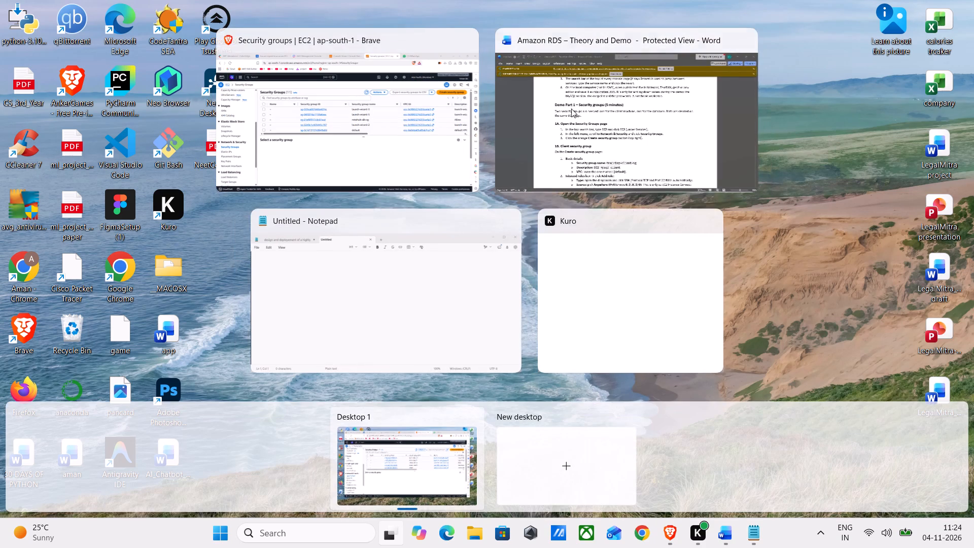
Recheck the handout in Word, return to the EC2 console in Brave, and open the form for creating a security group.
click(571, 109)
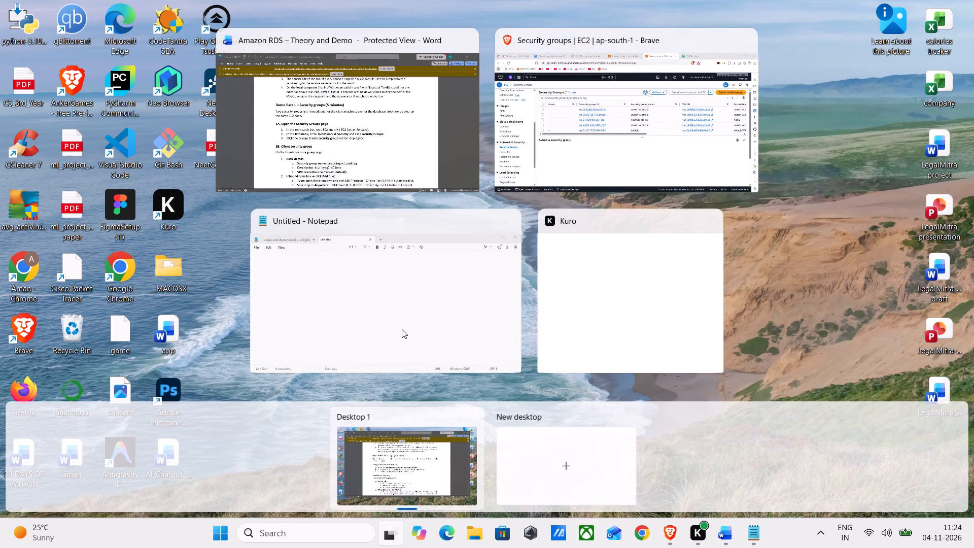
click(588, 135)
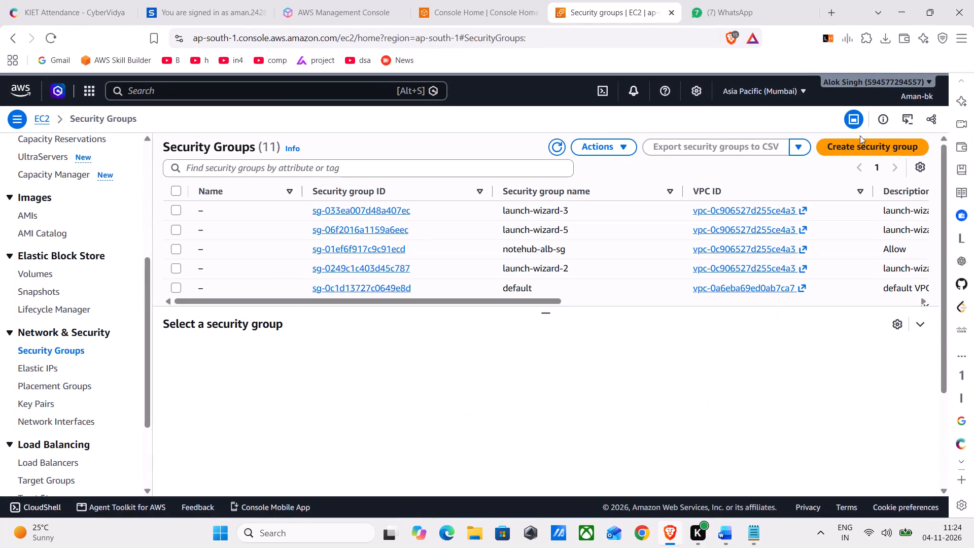
click(881, 144)
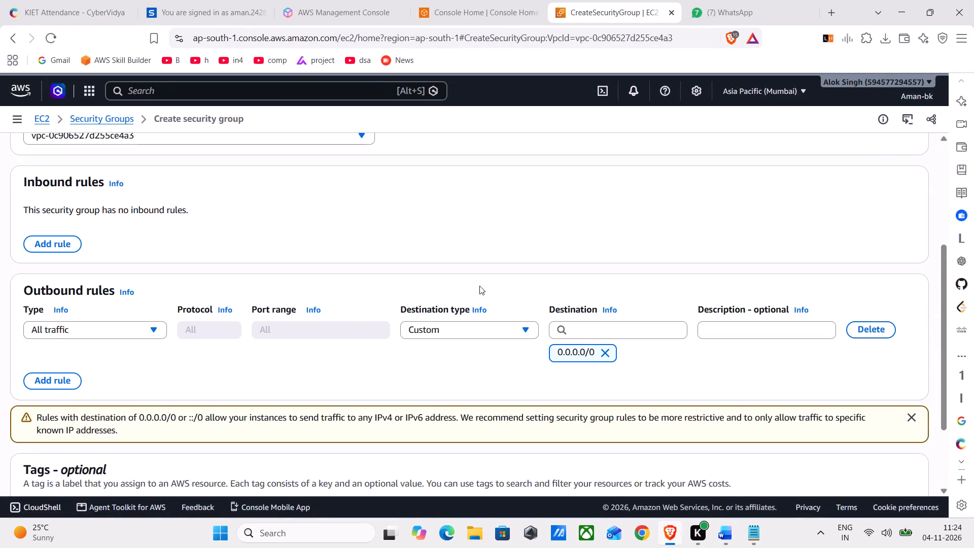
Switch to the handout in Word and read section 1B on the client security group's basic details, inbound rules and outbound rules.
click(560, 158)
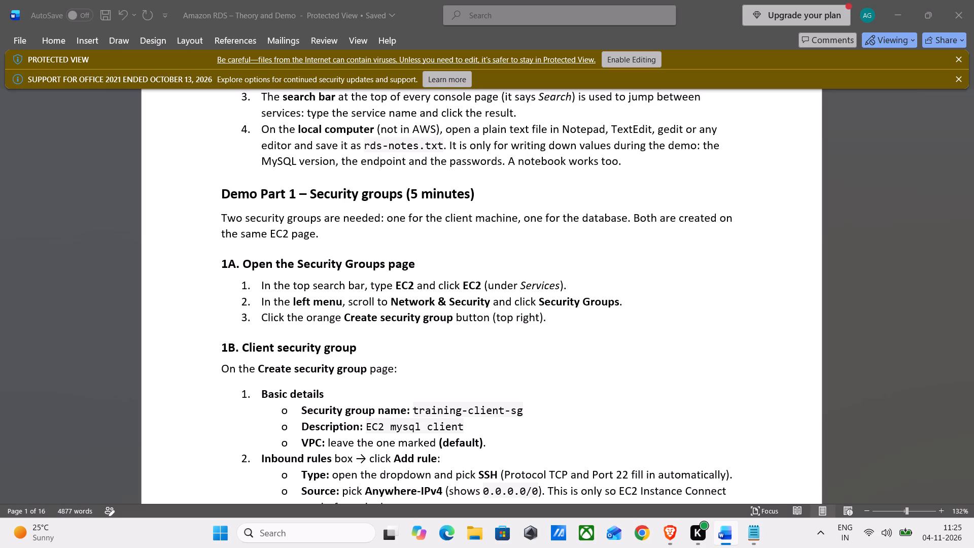
scroll(463, 272, down, 2)
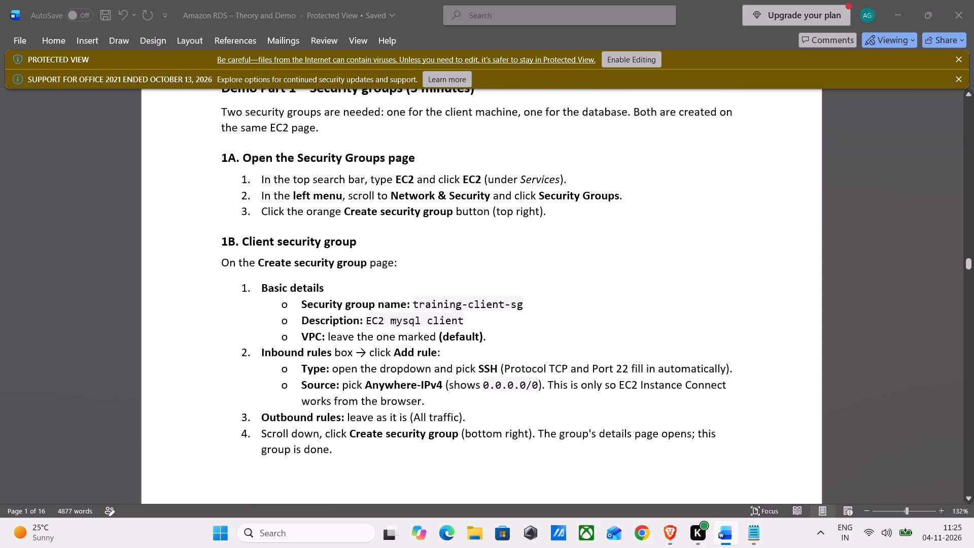
drag(493, 344, 298, 282)
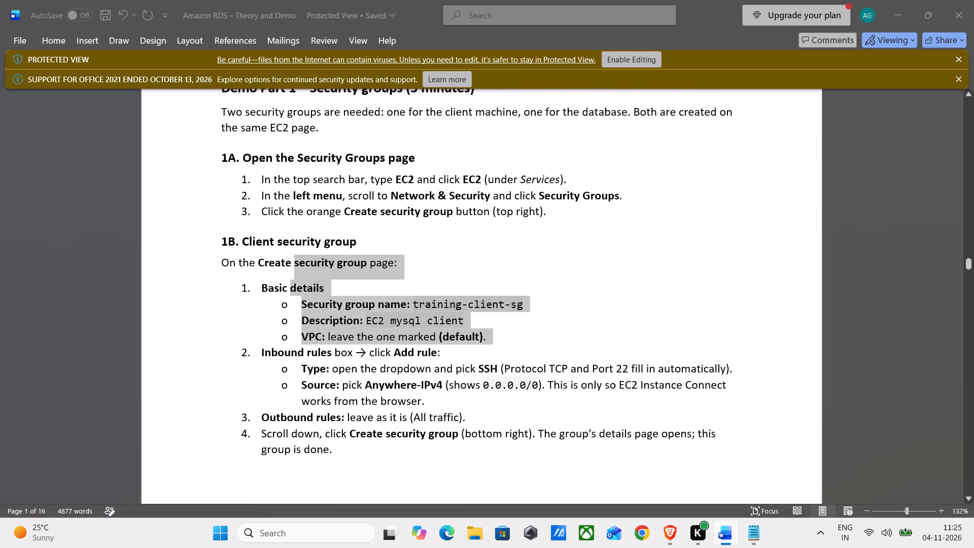
drag(298, 282, 290, 304)
click(290, 304)
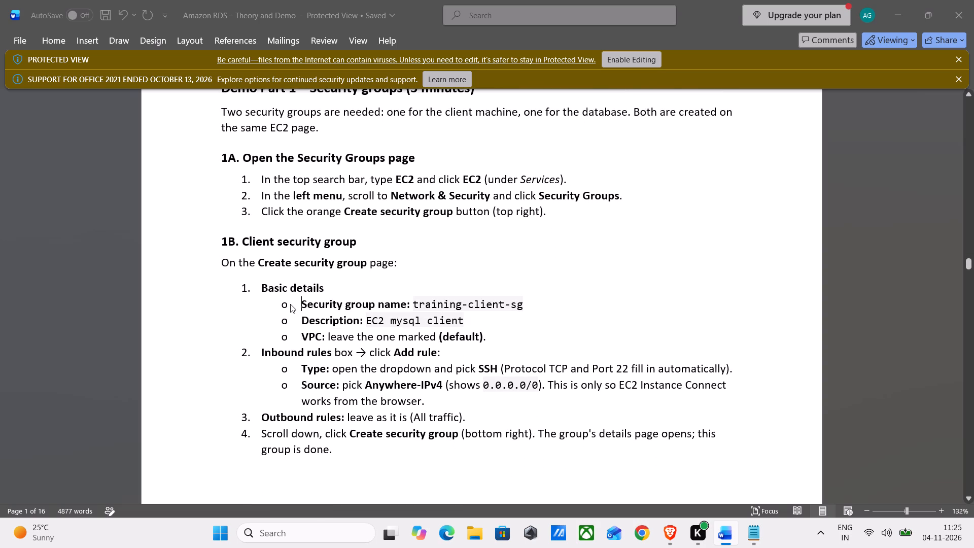
drag(290, 304, 482, 337)
click(482, 337)
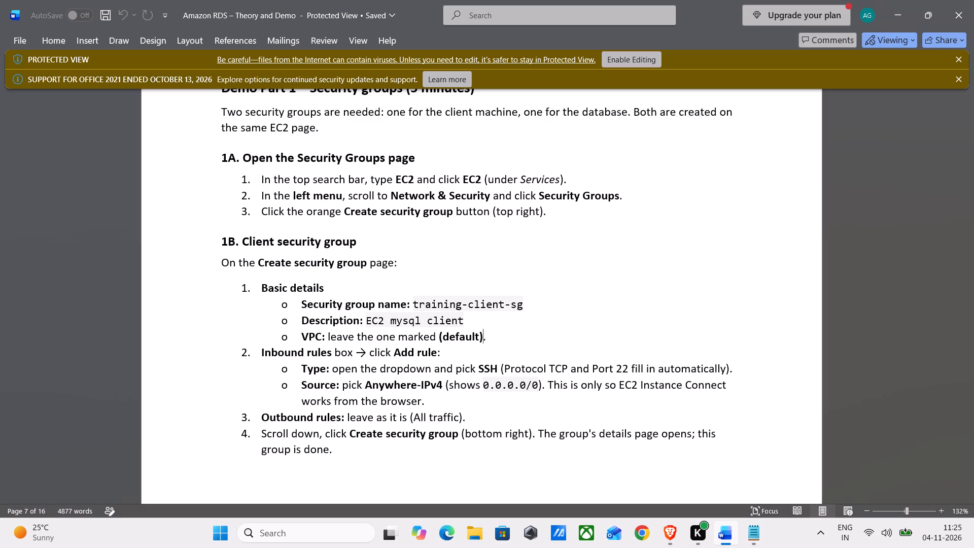
scroll(462, 275, down, 3)
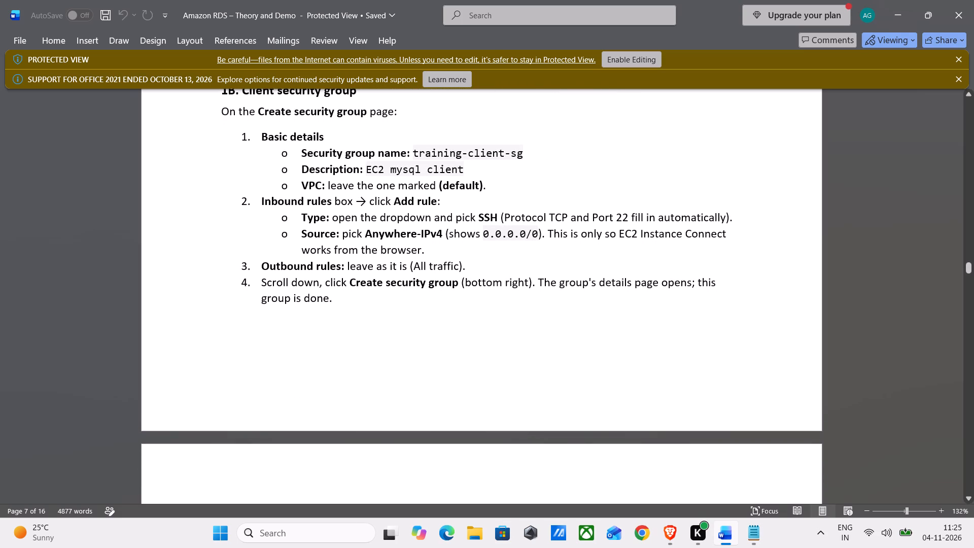
scroll(459, 275, down, 1)
scroll(459, 275, up, 1)
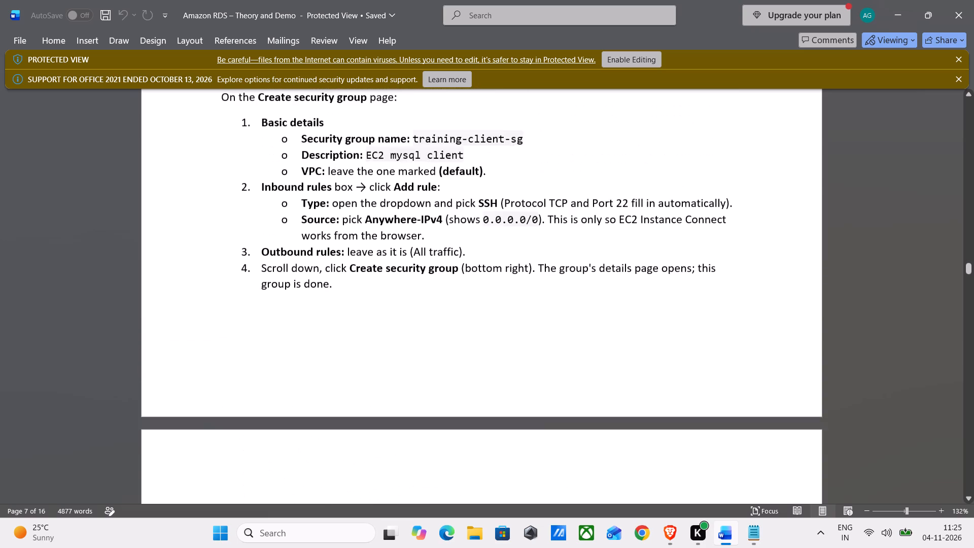
scroll(459, 275, up, 2)
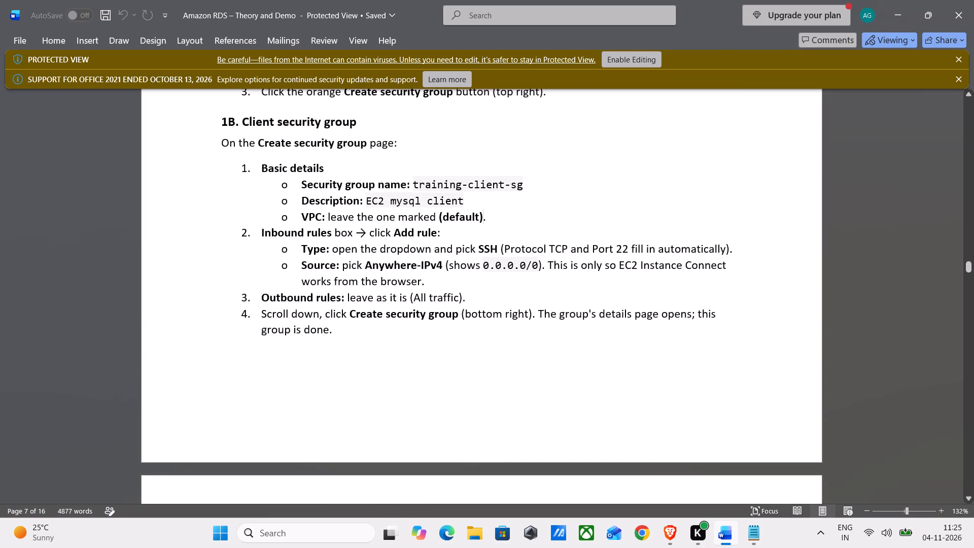
scroll(459, 275, up, 1)
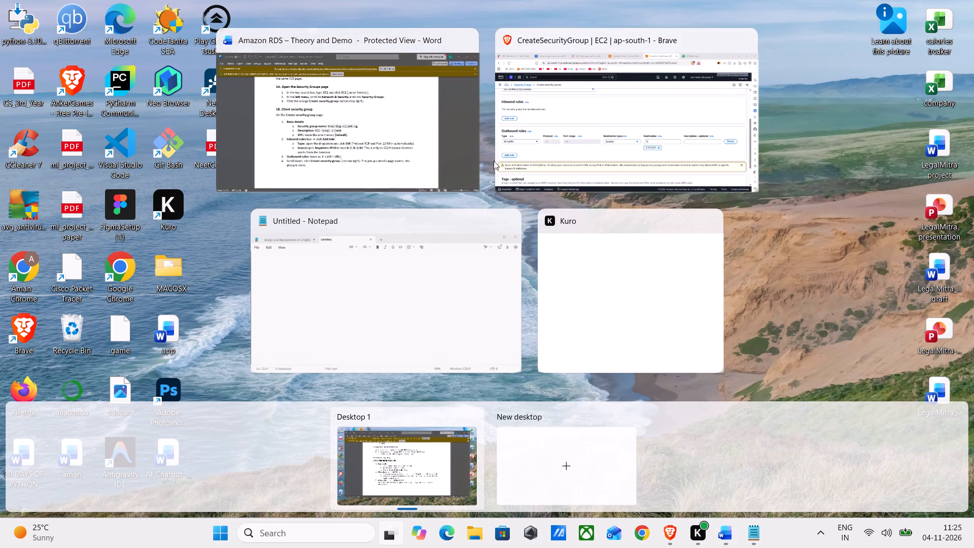
Copy training-client-sg from the Word handout and paste it as the security group name in the AWS form in Brave.
click(526, 131)
scroll(243, 192, up, 3)
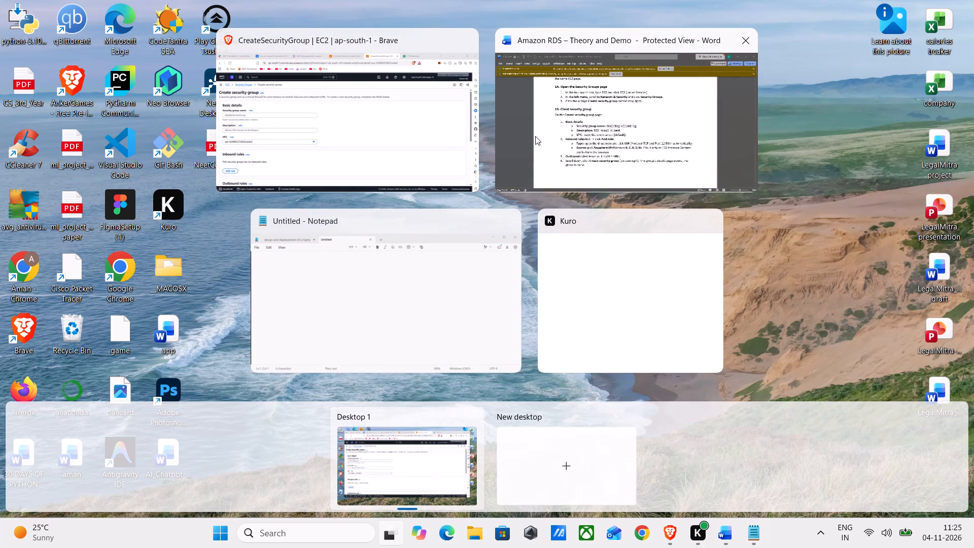
click(559, 142)
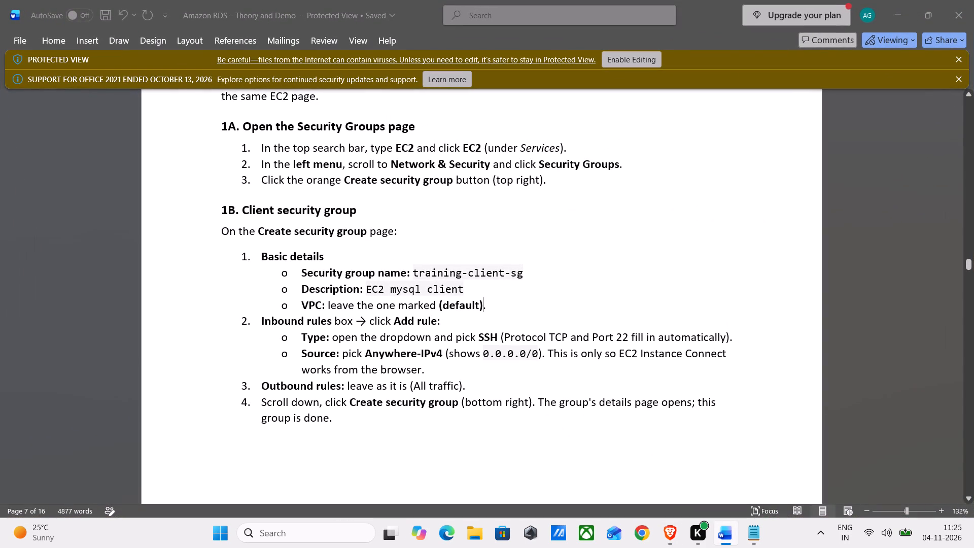
drag(522, 270, 420, 271)
right_click(420, 271)
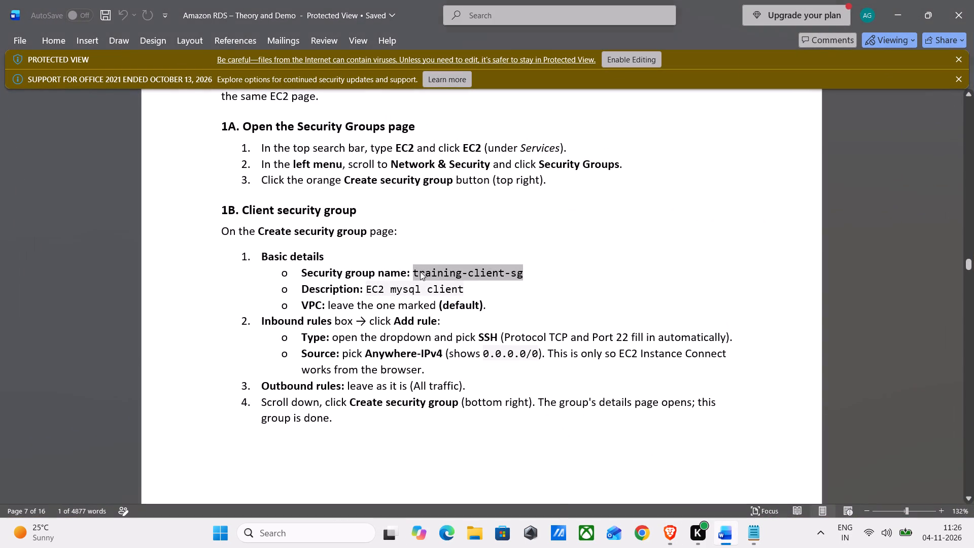
click(465, 260)
click(592, 97)
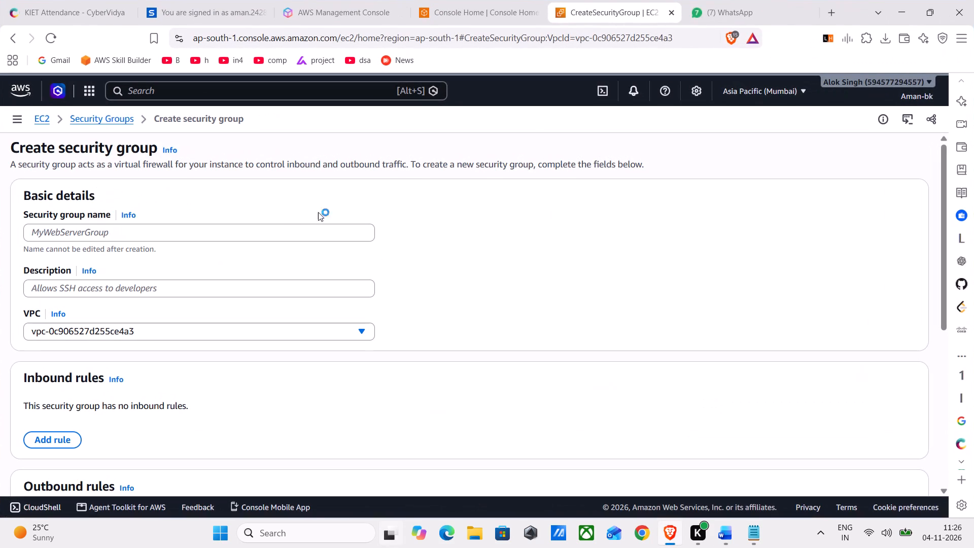
click(180, 234)
right_click(180, 234)
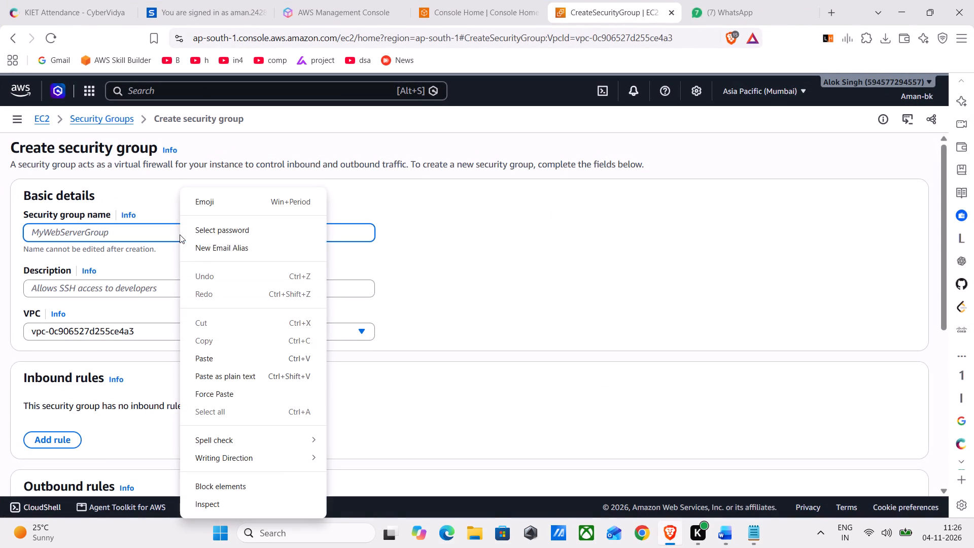
click(207, 360)
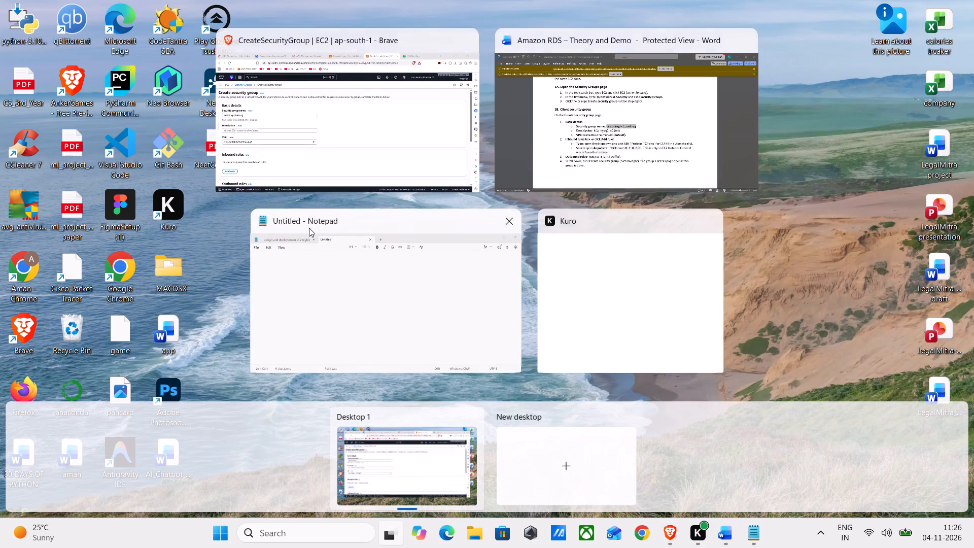
Copy EC2 mysql client from the Word handout and paste it as the security group's description in Brave.
click(547, 133)
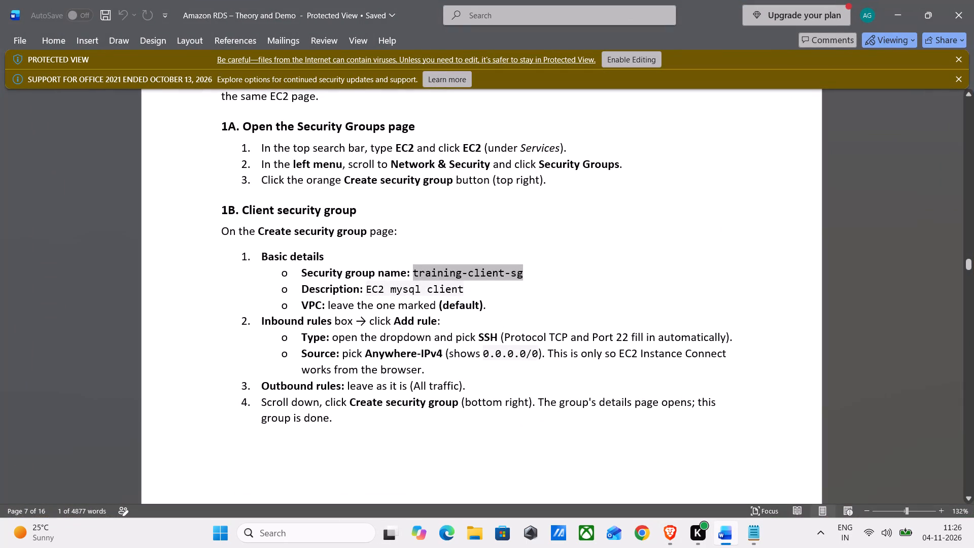
drag(464, 288, 369, 290)
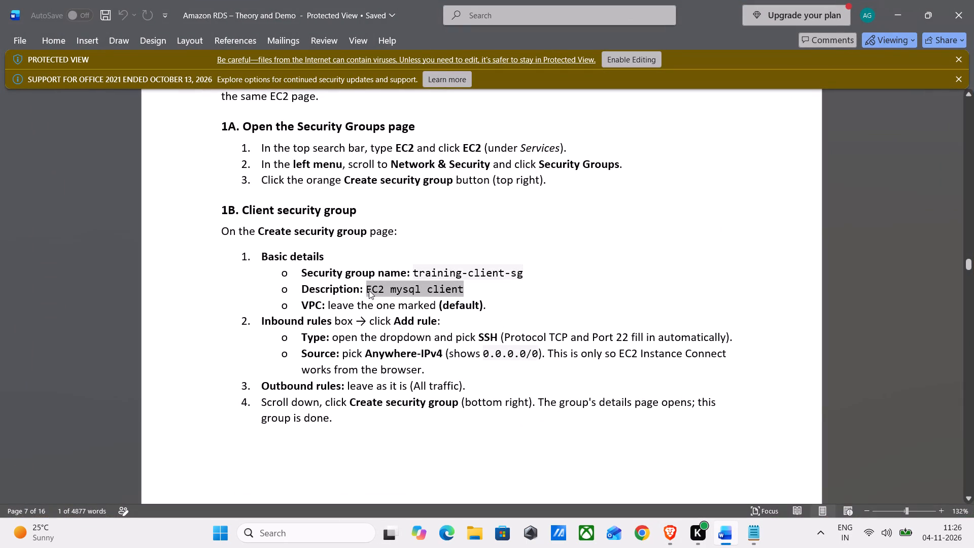
right_click(369, 290)
click(400, 250)
click(535, 152)
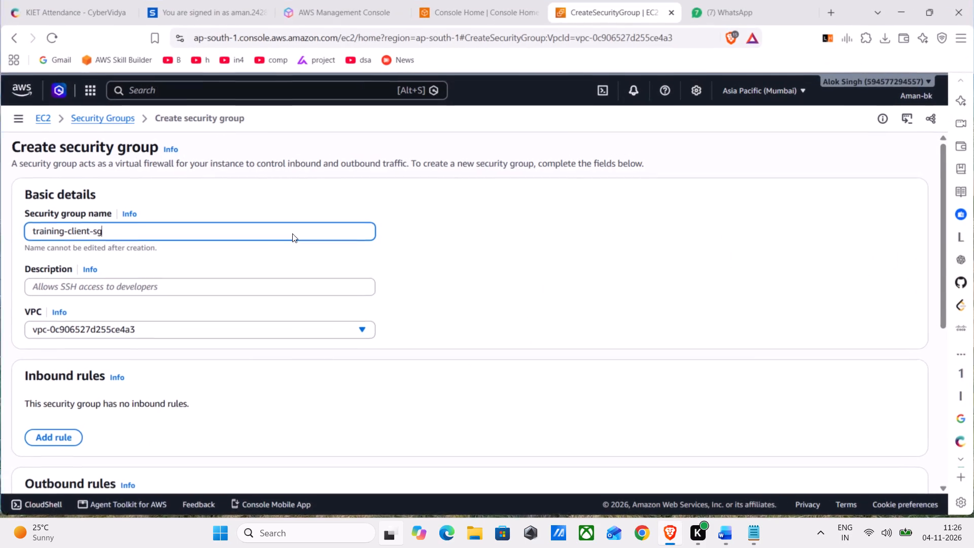
click(172, 287)
right_click(172, 287)
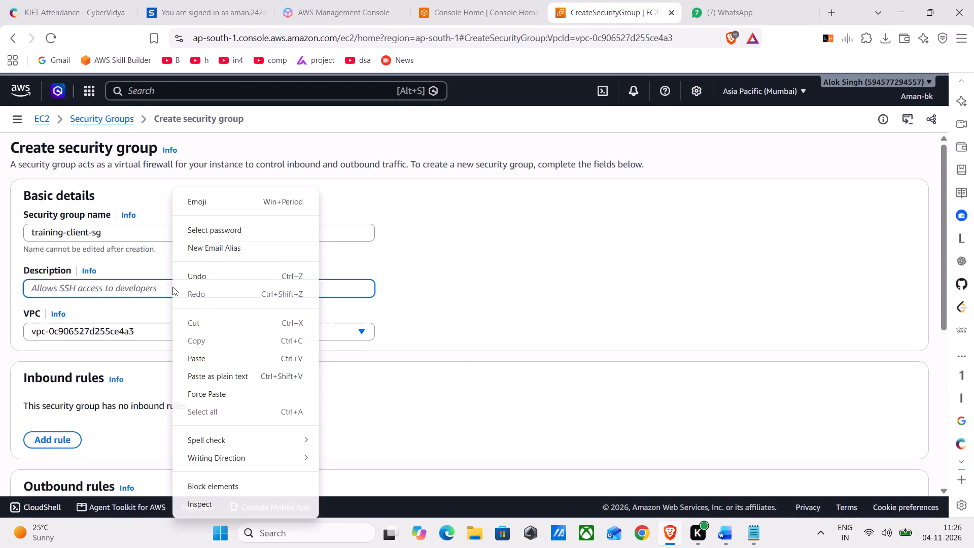
click(197, 356)
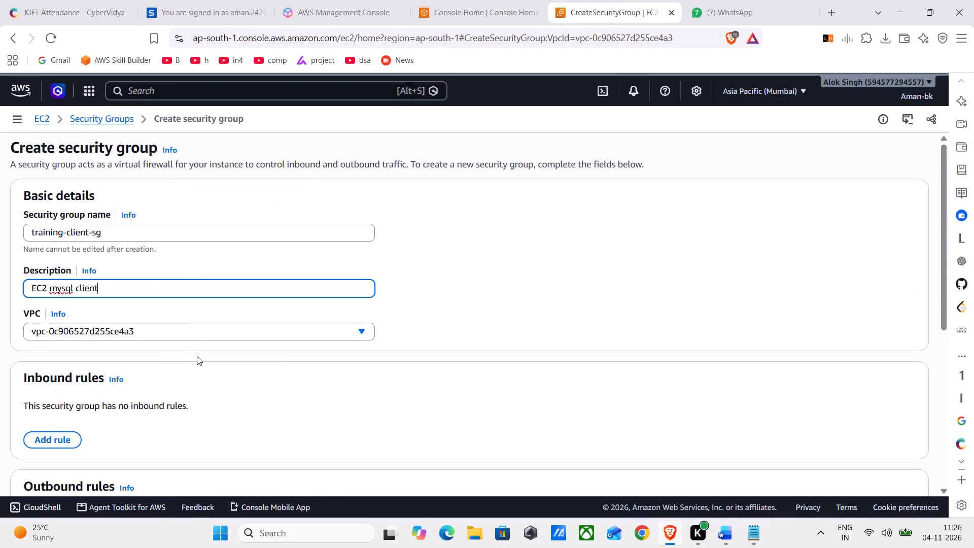
Look over the form's rule sections, then switch to Word and reread the handout's rule instructions for the client security group.
scroll(213, 315, down, 2)
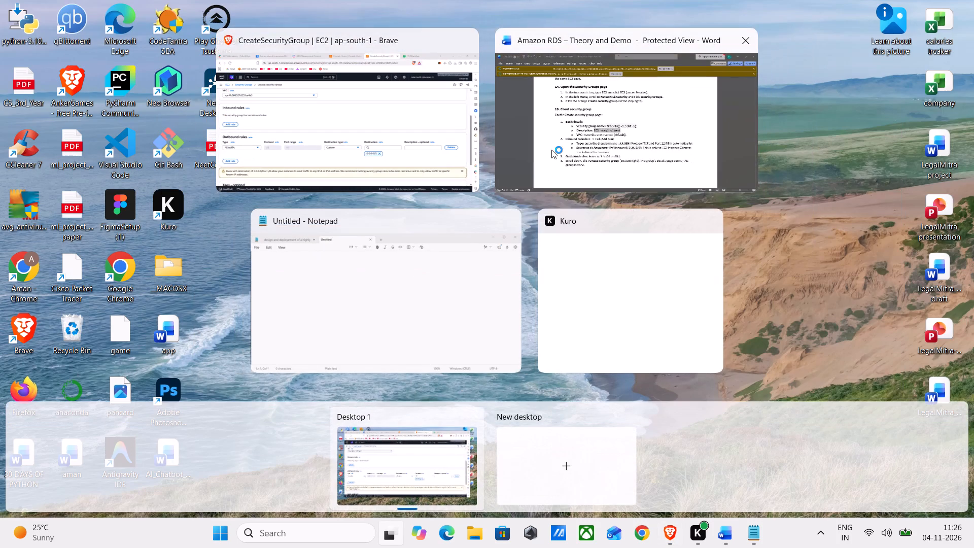
click(567, 147)
click(486, 230)
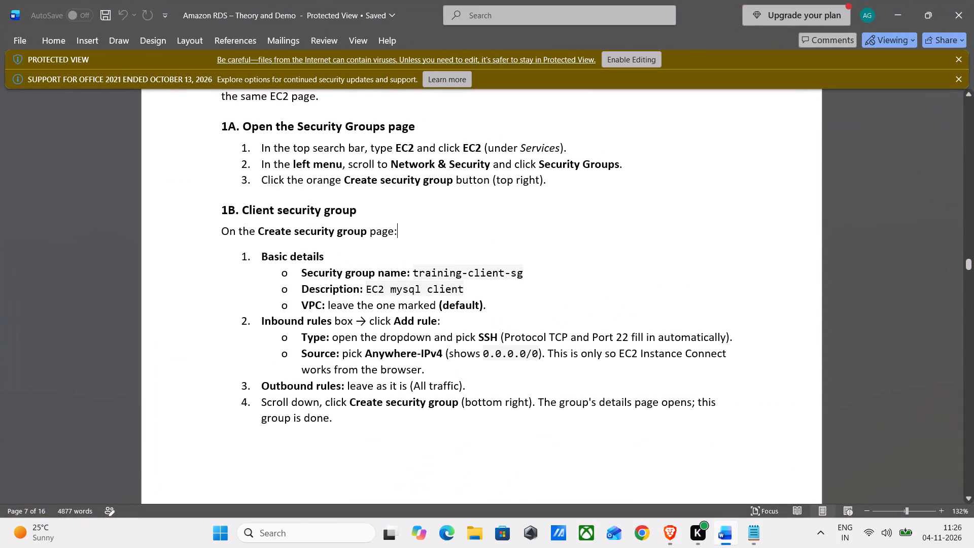
scroll(457, 334, down, 2)
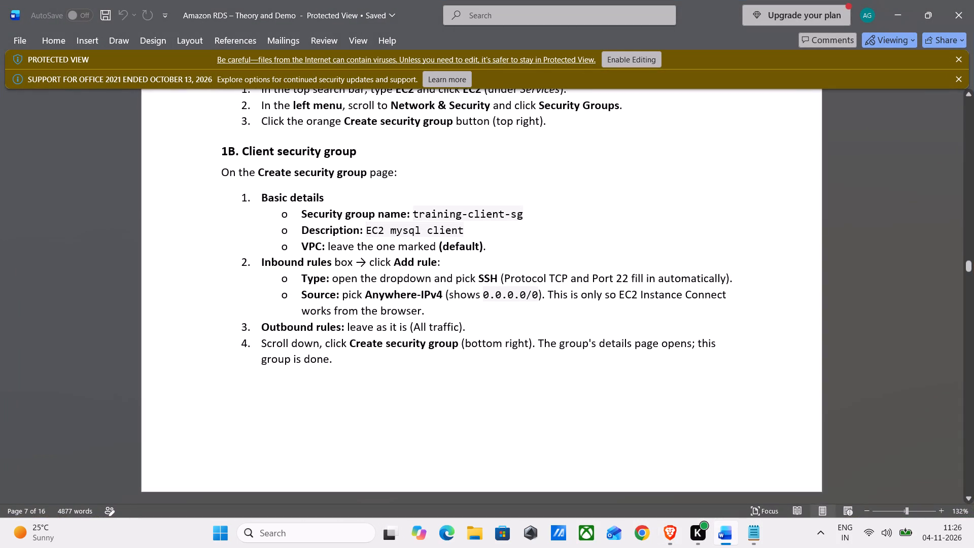
scroll(457, 334, down, 1)
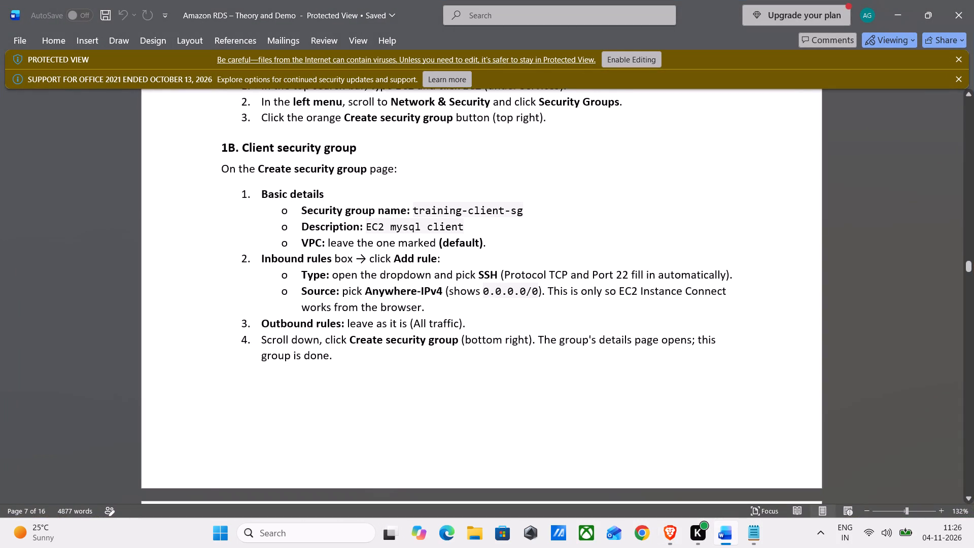
scroll(457, 334, down, 2)
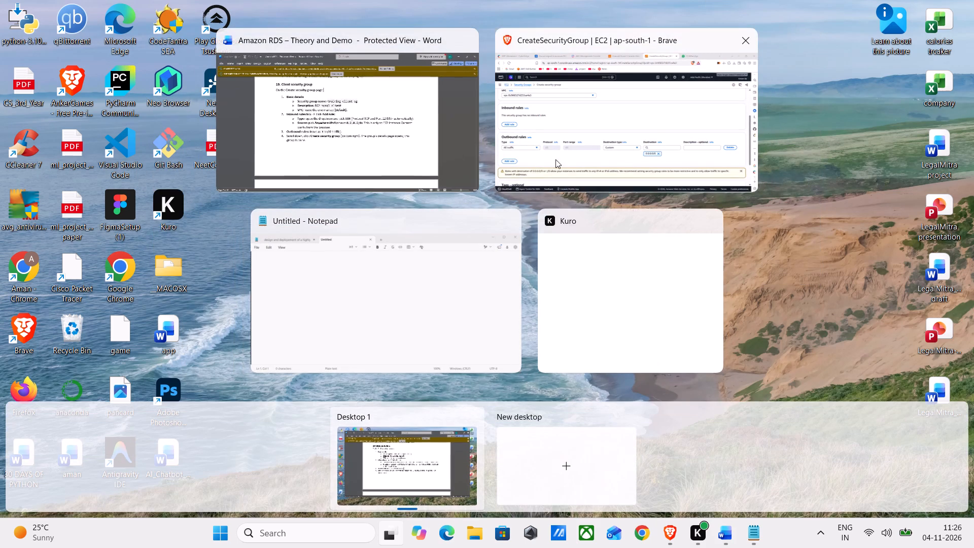
In Brave, add an inbound rule to the new security group and set its type to SSH, checking the Word handout.
click(564, 153)
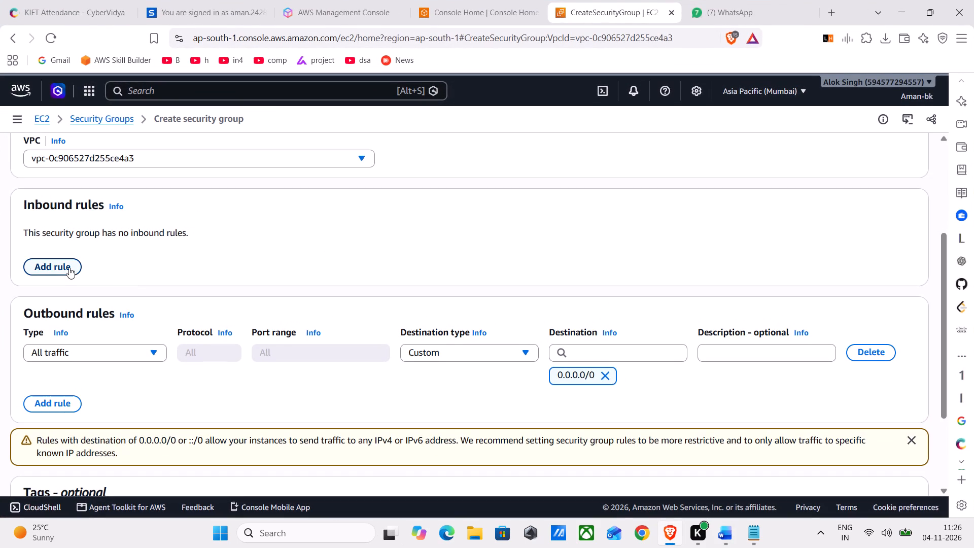
click(59, 267)
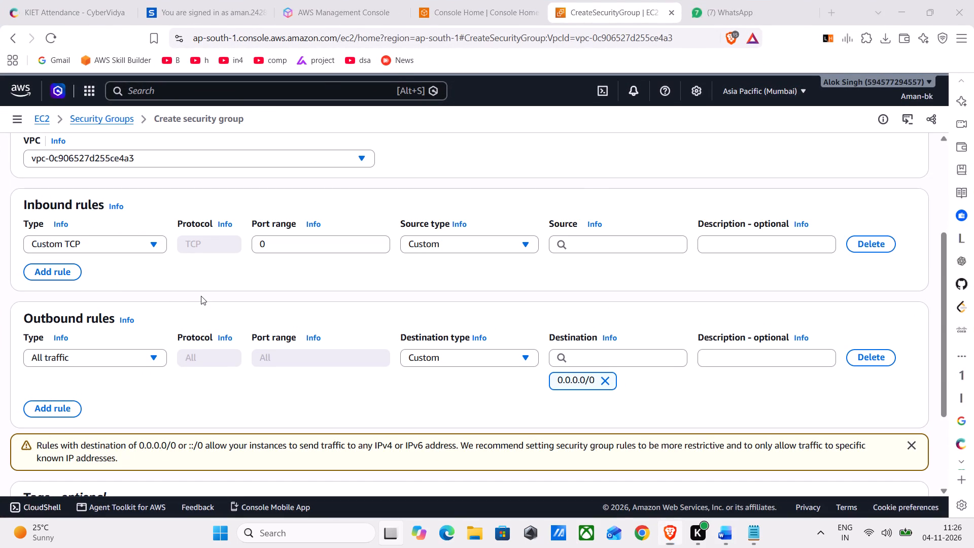
click(549, 96)
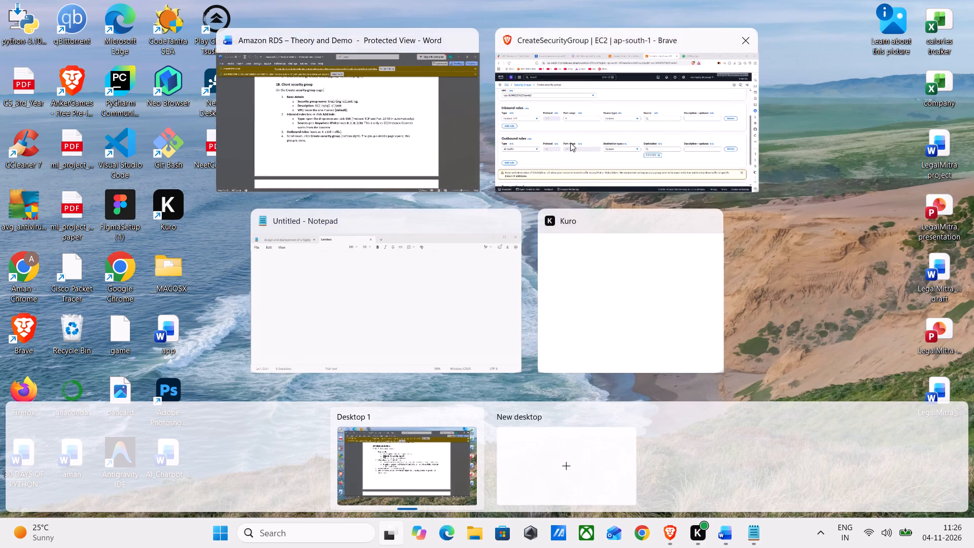
click(618, 111)
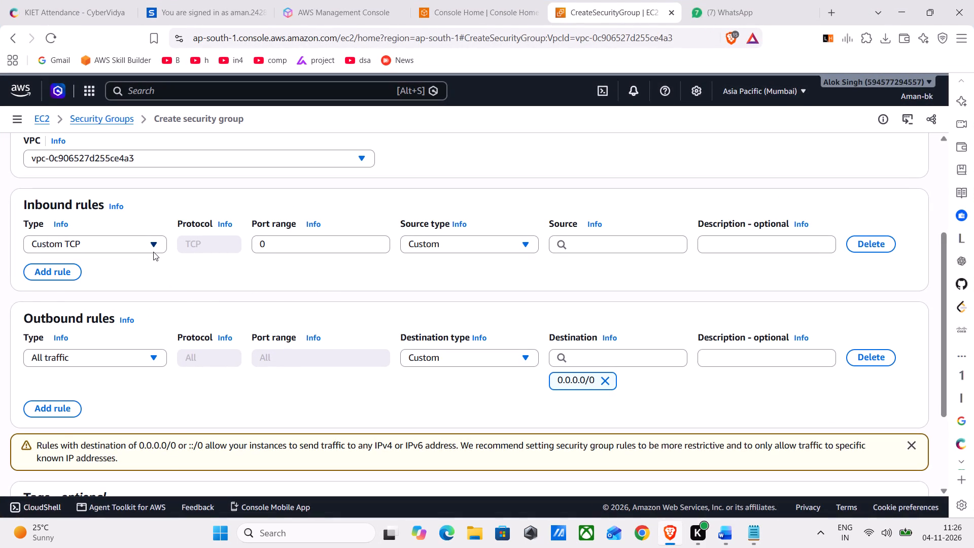
click(153, 252)
scroll(113, 366, down, 1)
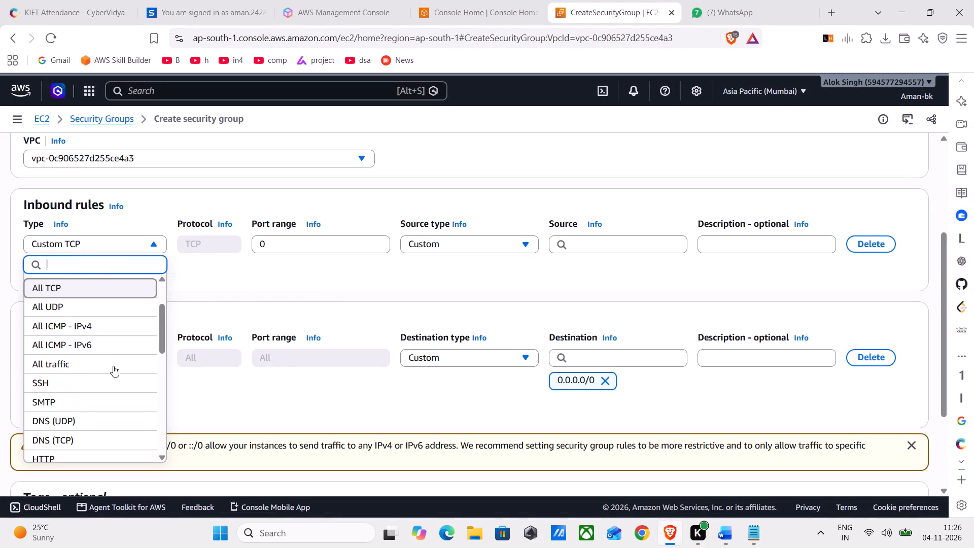
click(70, 375)
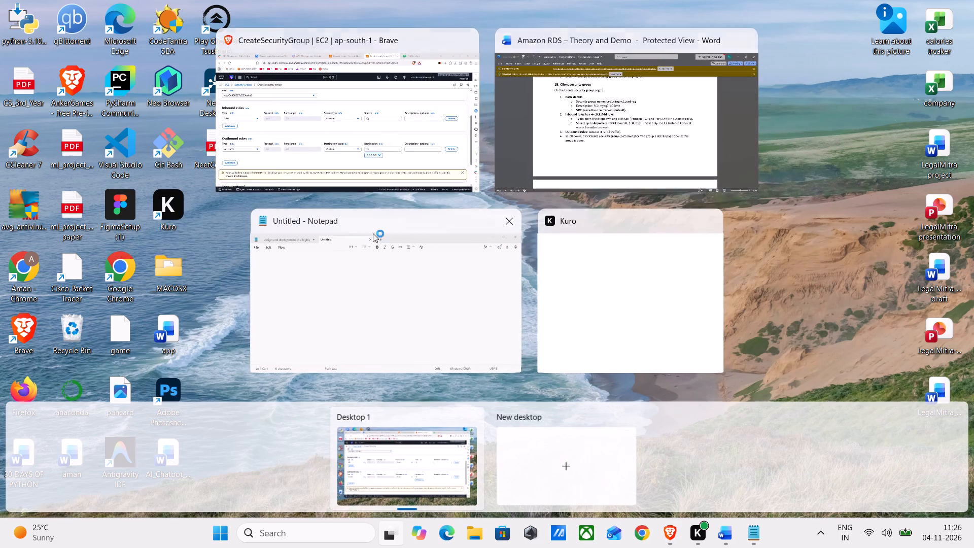
Check the source instruction in the Word handout, then set the SSH rule's source type to Anywhere-IPv4 in Brave.
click(563, 150)
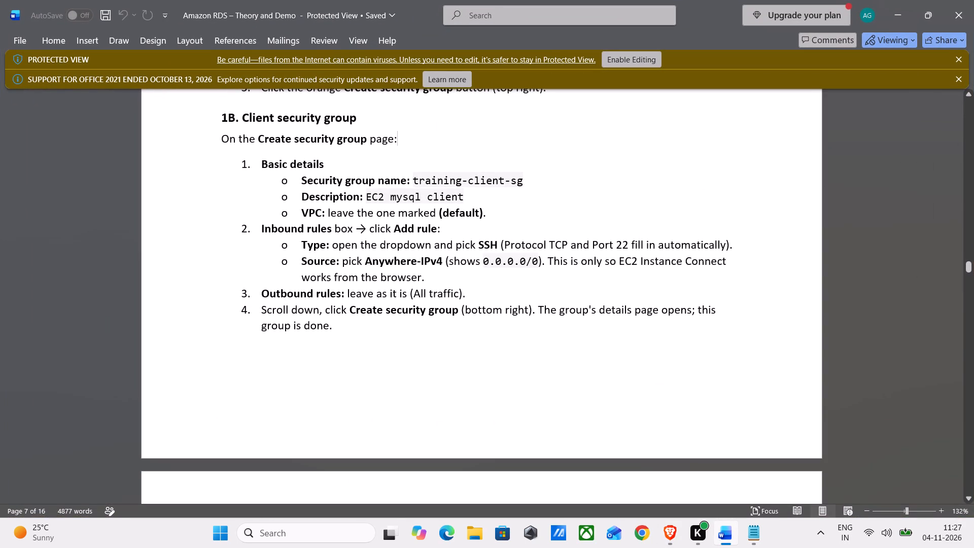
click(580, 146)
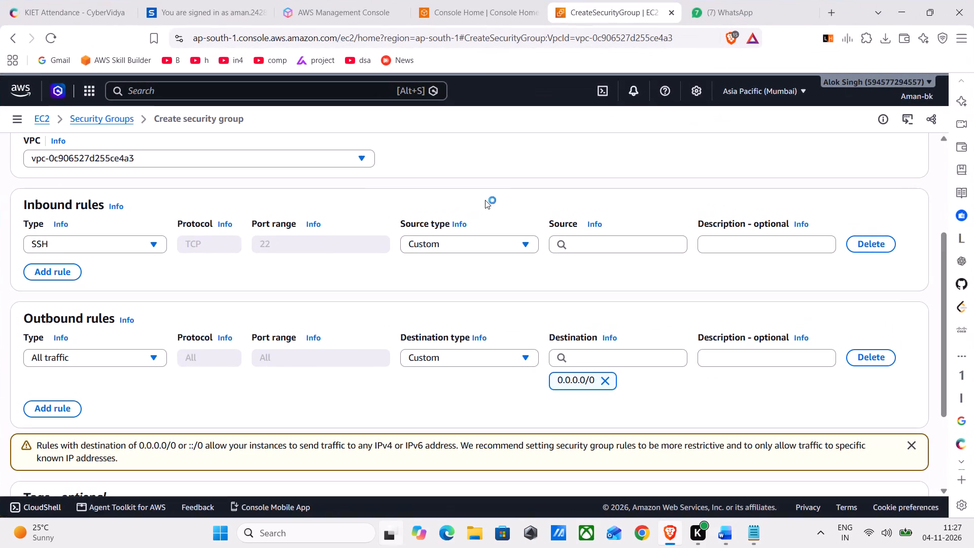
click(525, 246)
click(495, 282)
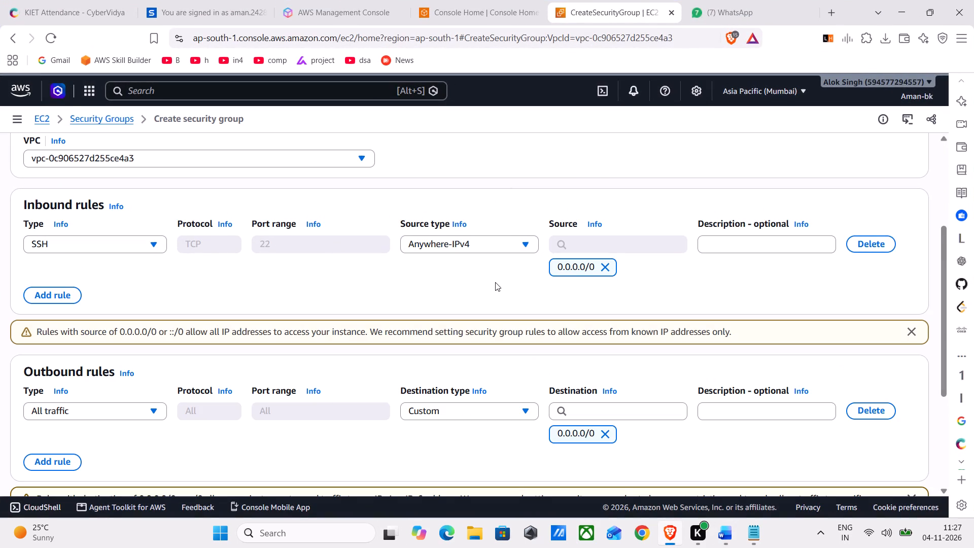
Check the handout's remaining 1B instructions in Word, then create the training-client-sg security group in Brave with the outbound rule left as is.
click(593, 139)
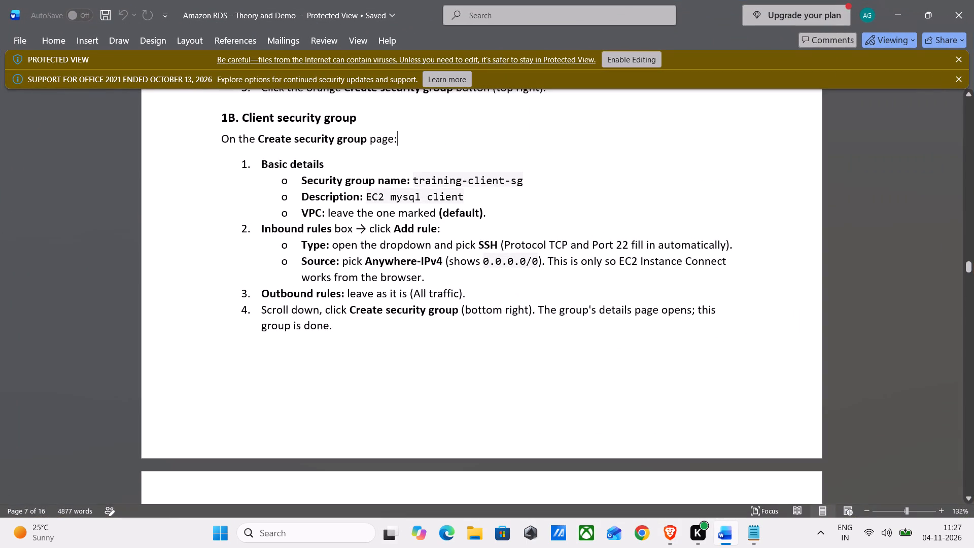
click(532, 144)
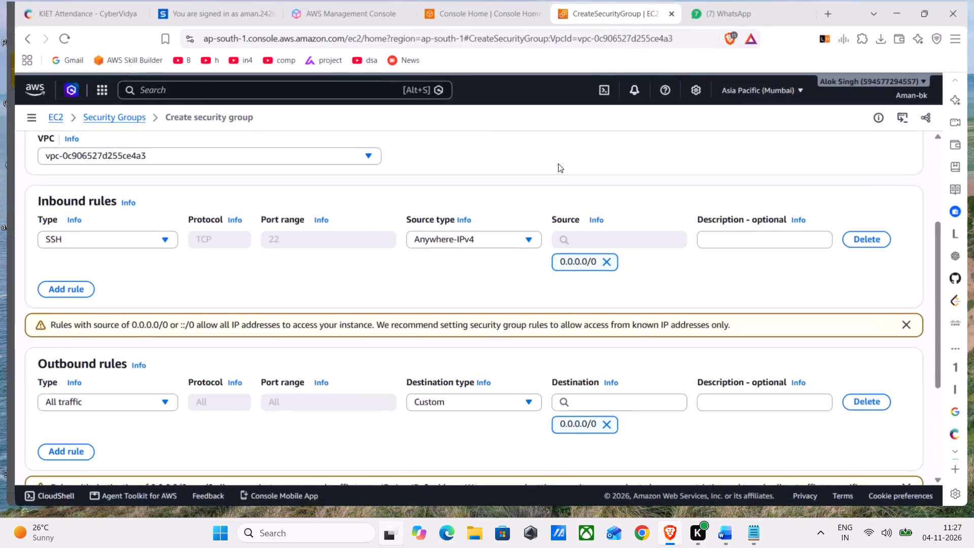
scroll(646, 286, down, 4)
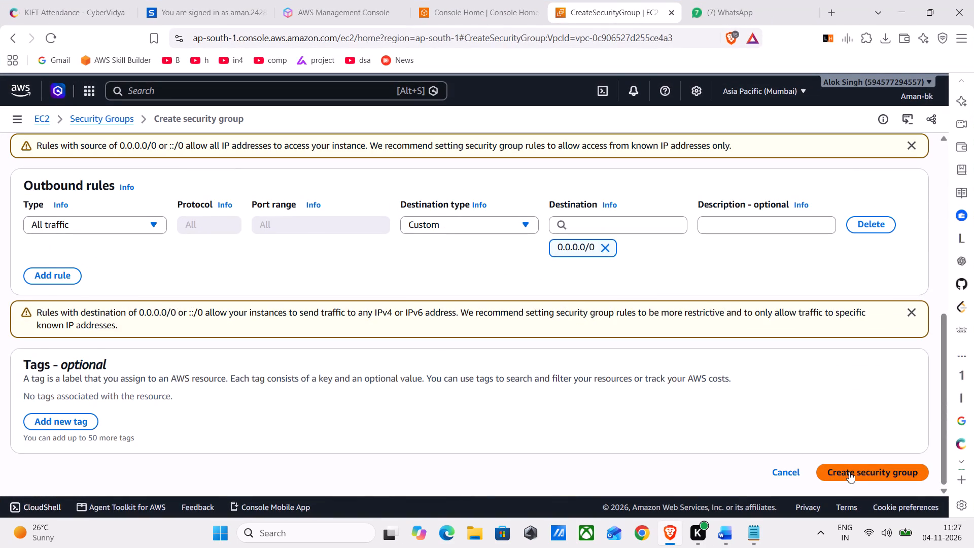
click(849, 473)
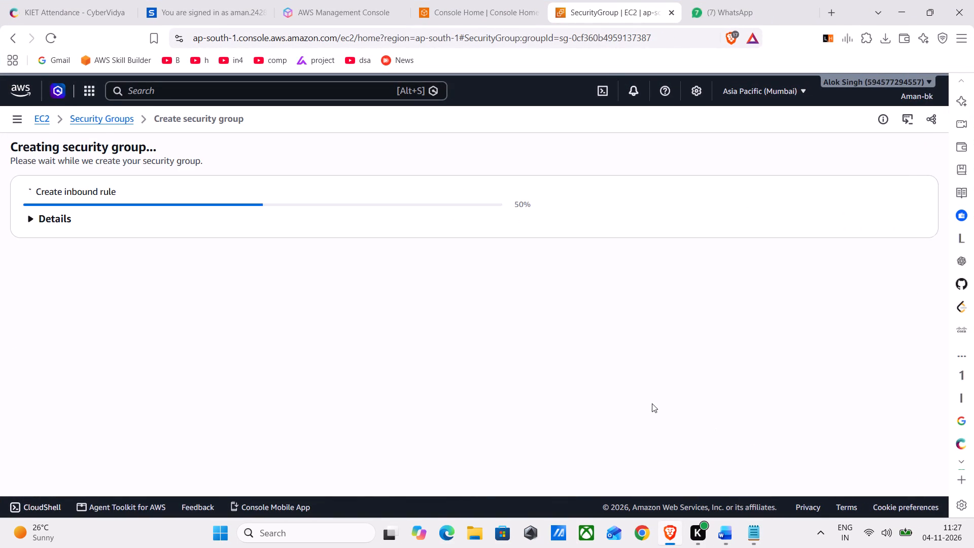
scroll(549, 337, down, 2)
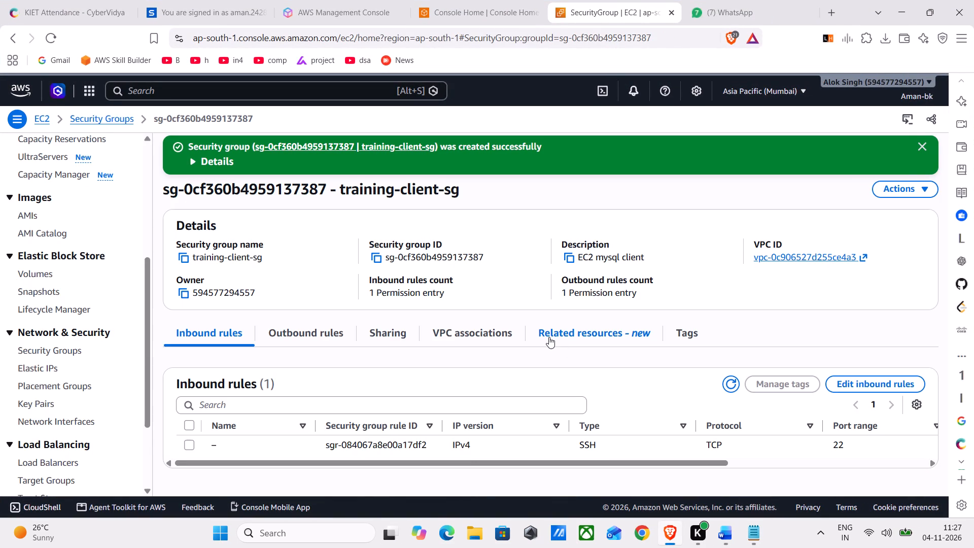
scroll(549, 337, up, 1)
scroll(549, 337, down, 1)
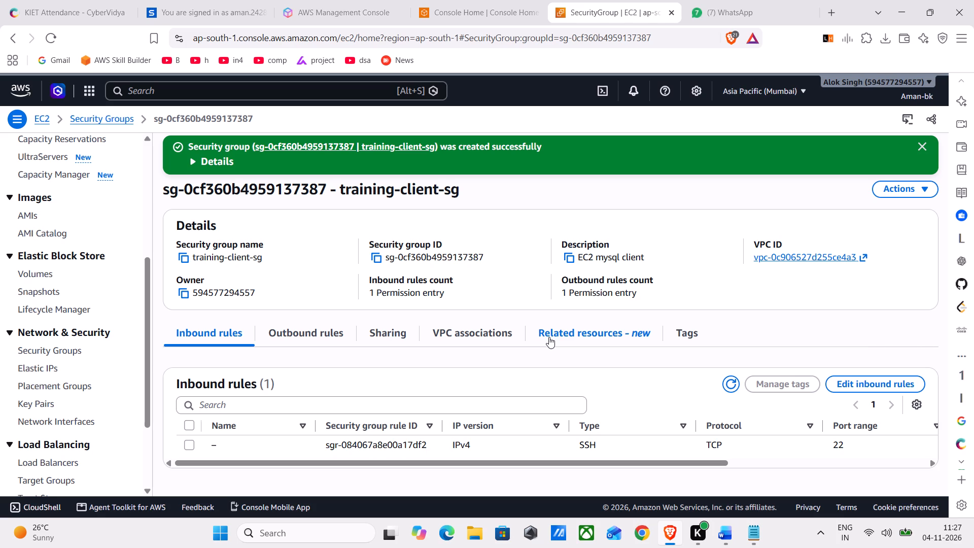
Switch to the Word handout and read section 1C on the database security group's basic details and inbound rule.
click(577, 151)
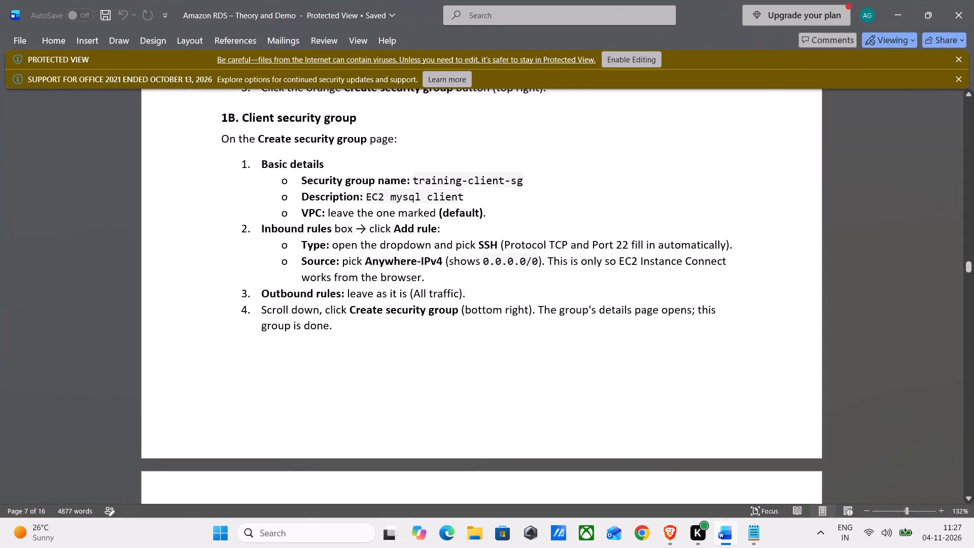
scroll(460, 309, down, 3)
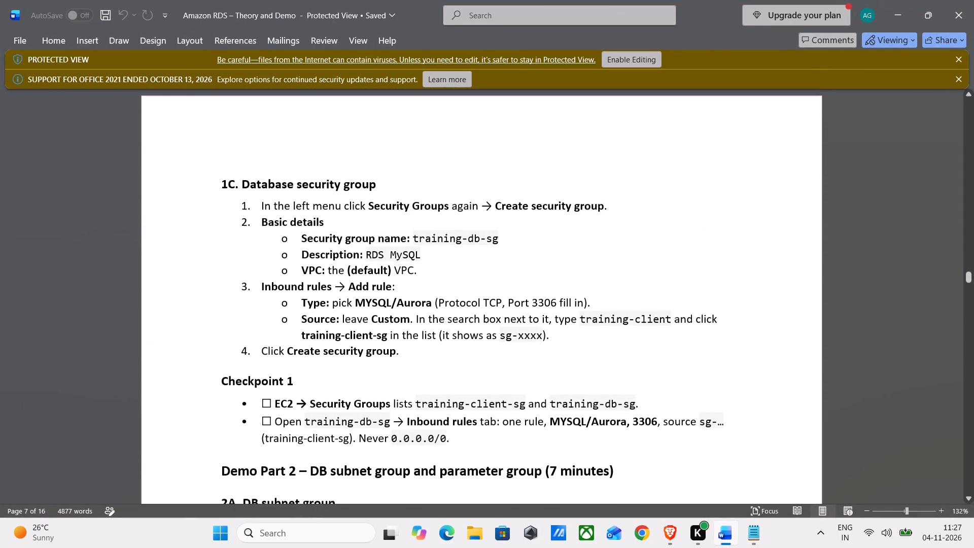
scroll(460, 309, down, 1)
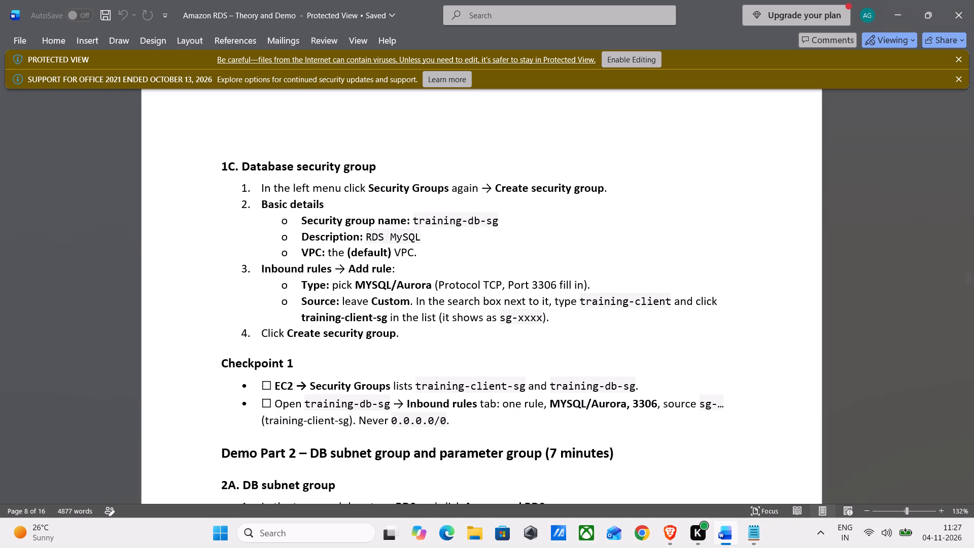
scroll(460, 309, down, 1)
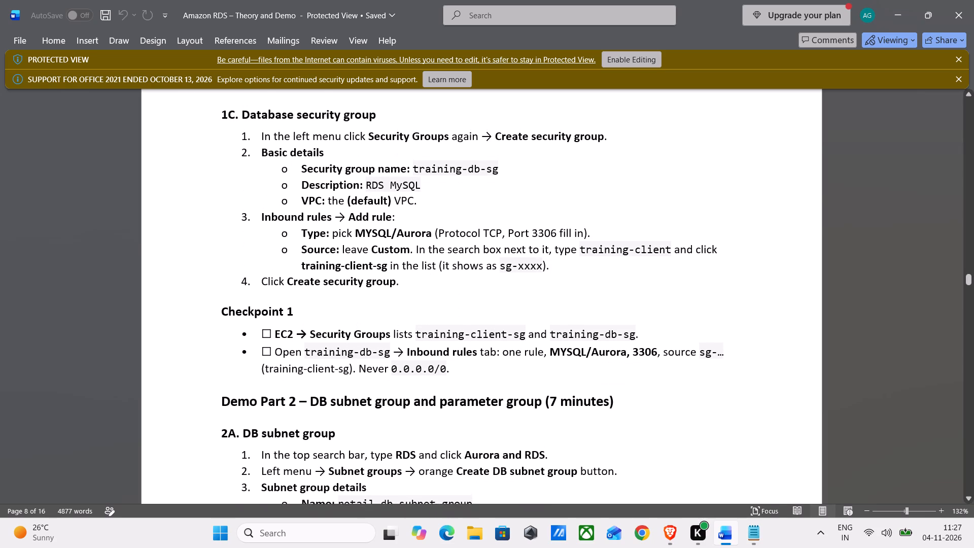
scroll(460, 309, down, 1)
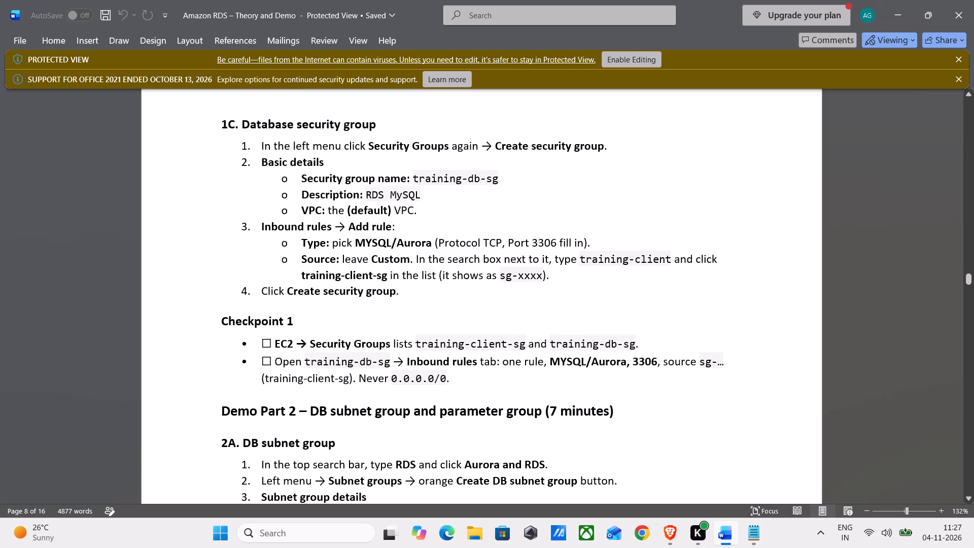
scroll(460, 309, down, 1)
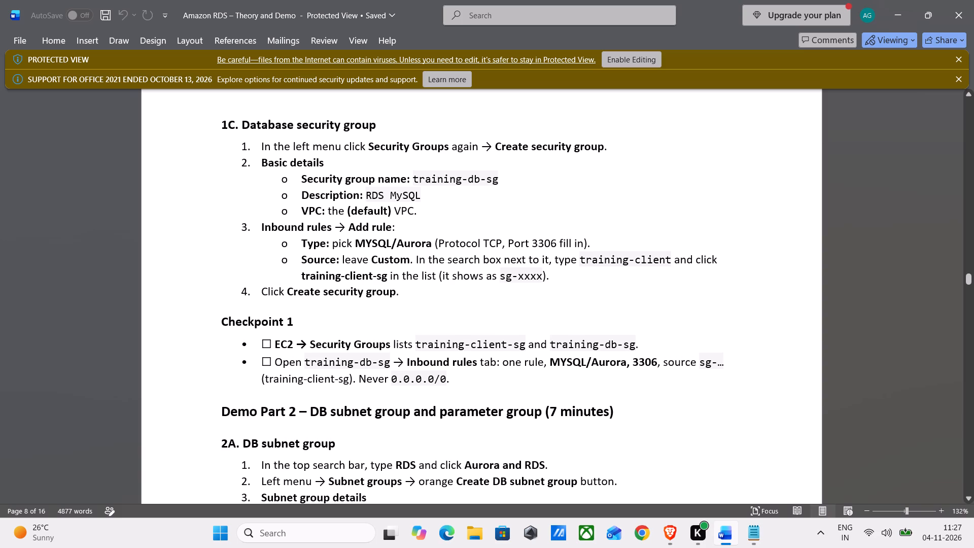
scroll(460, 309, down, 1)
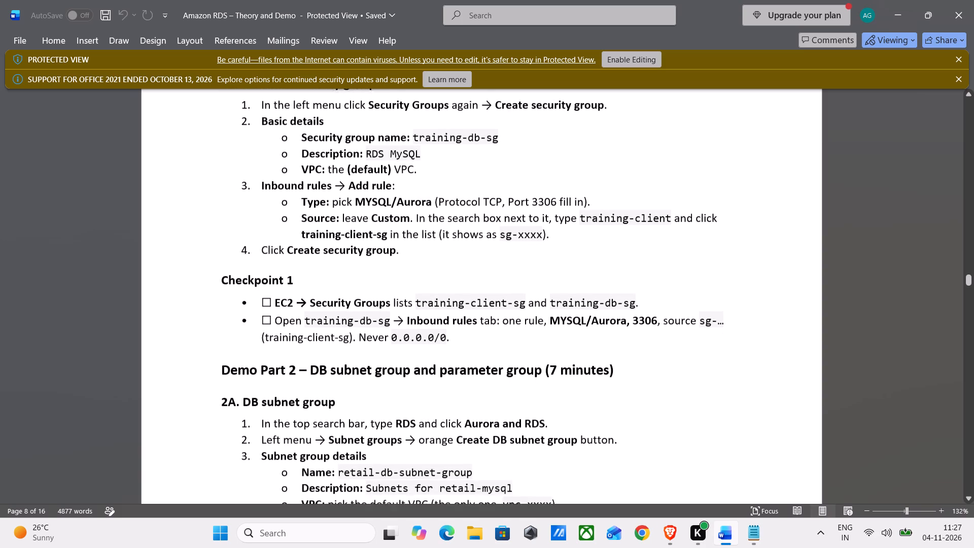
scroll(460, 309, down, 1)
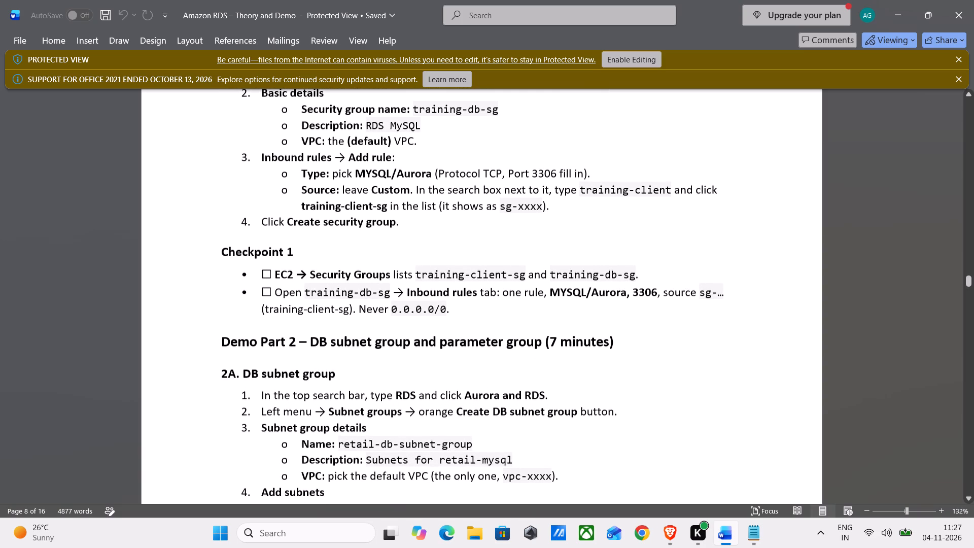
Read Checkpoint 1 in the handout, highlighting the text about the 0.0.0.0/0 source, and review section 1C again.
drag(460, 309, 391, 309)
click(391, 309)
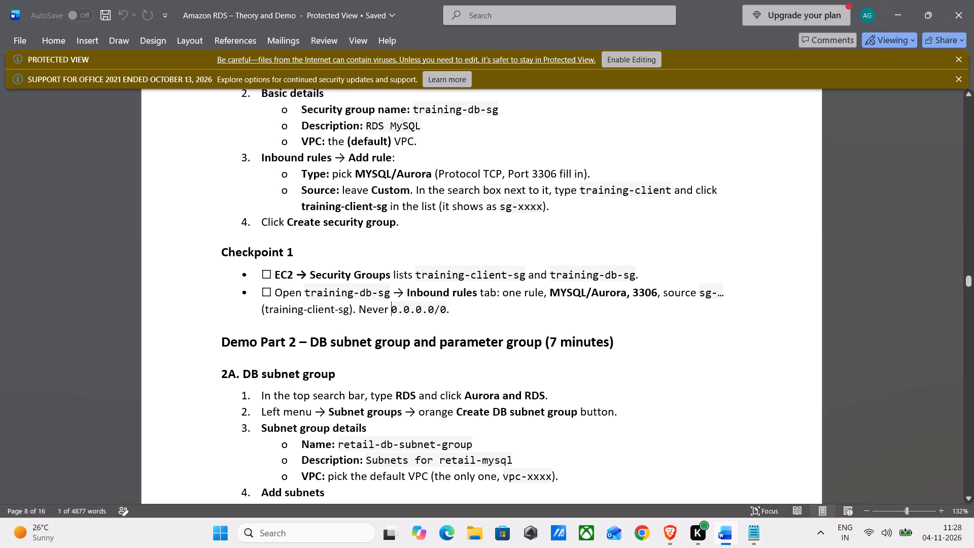
drag(391, 309, 469, 317)
click(469, 317)
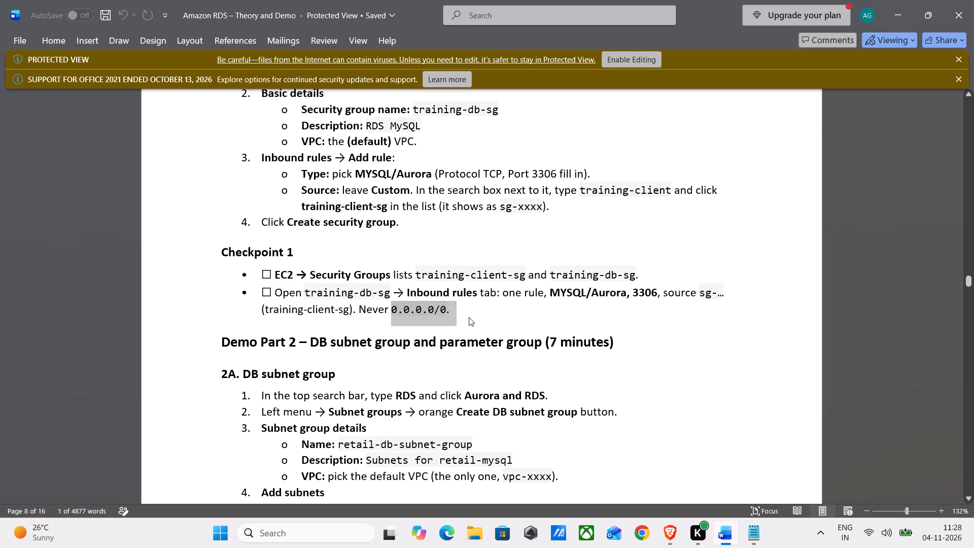
drag(452, 306, 396, 303)
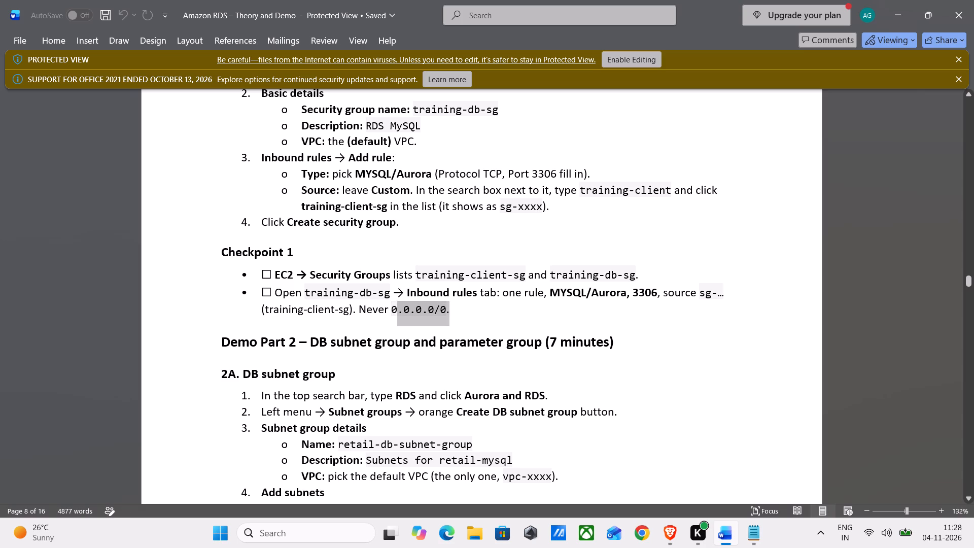
drag(396, 303, 384, 273)
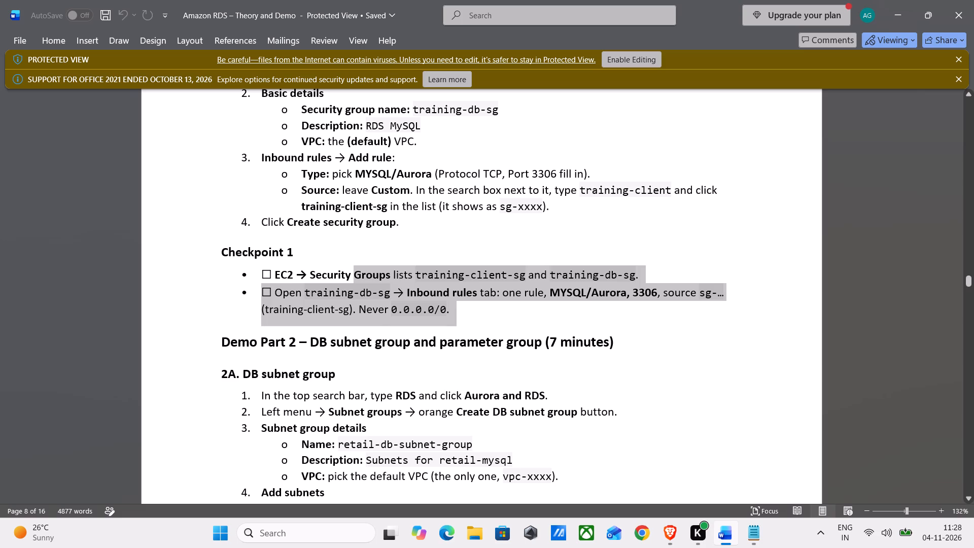
drag(384, 273, 257, 221)
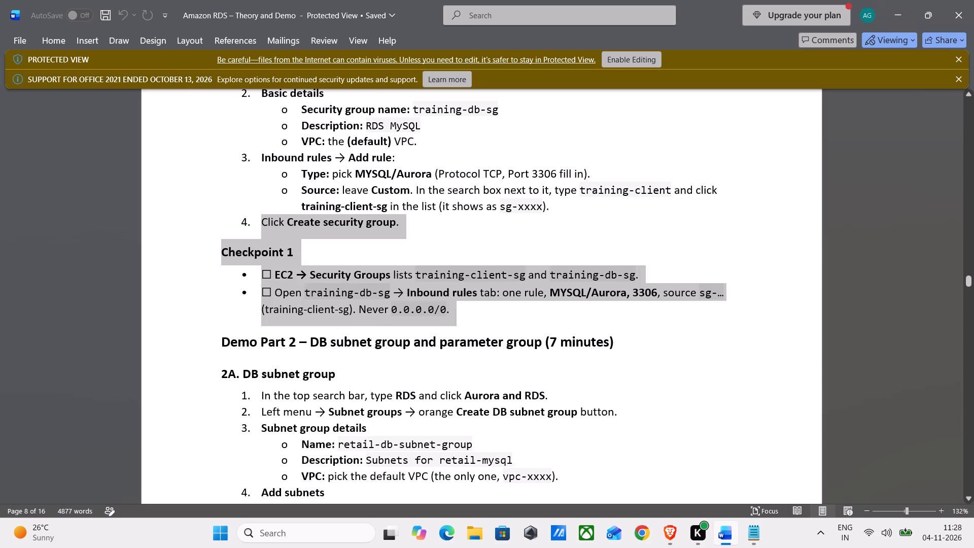
drag(257, 221, 262, 204)
click(262, 204)
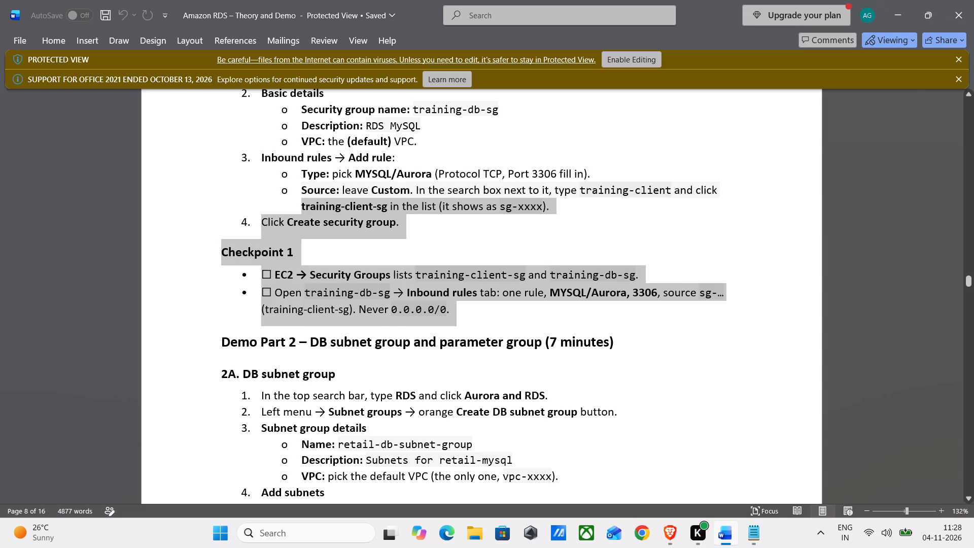
click(271, 199)
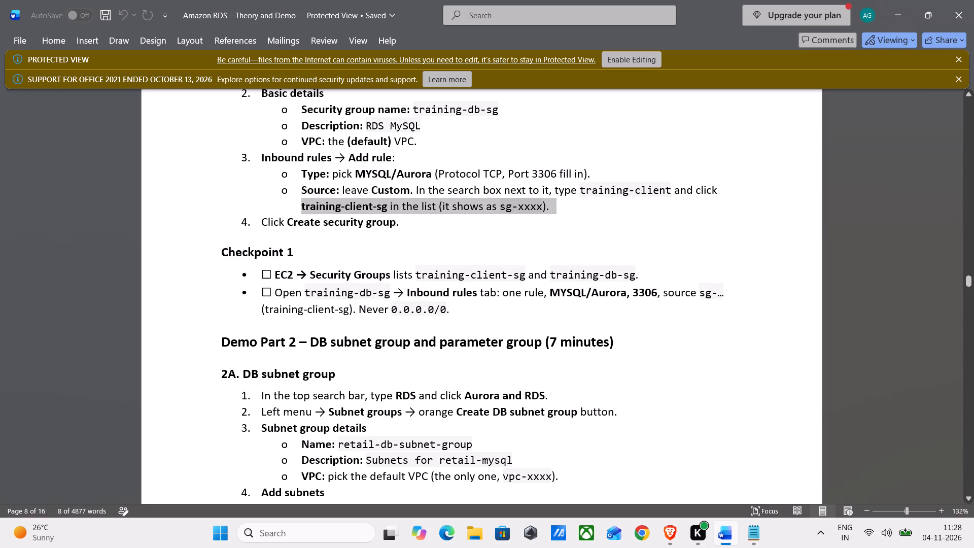
click(320, 253)
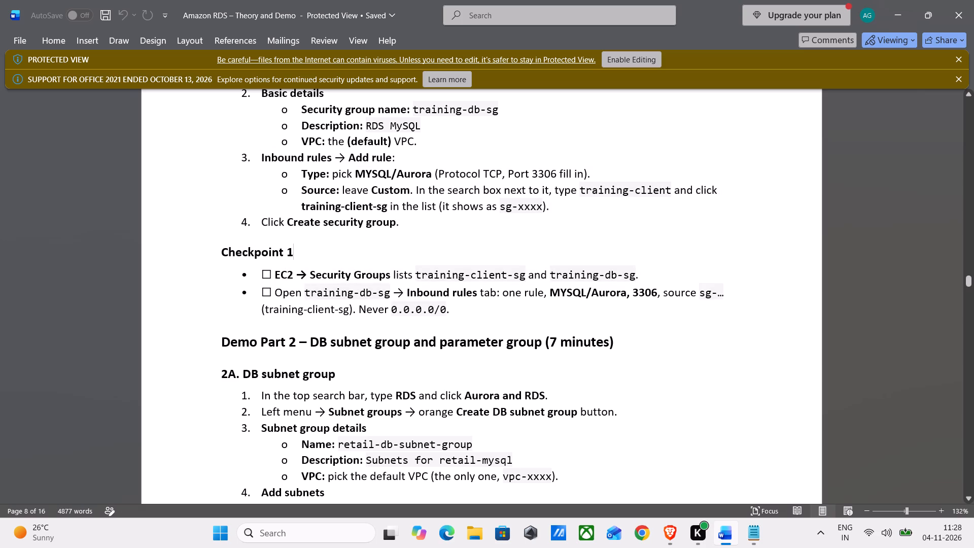
scroll(457, 313, up, 1)
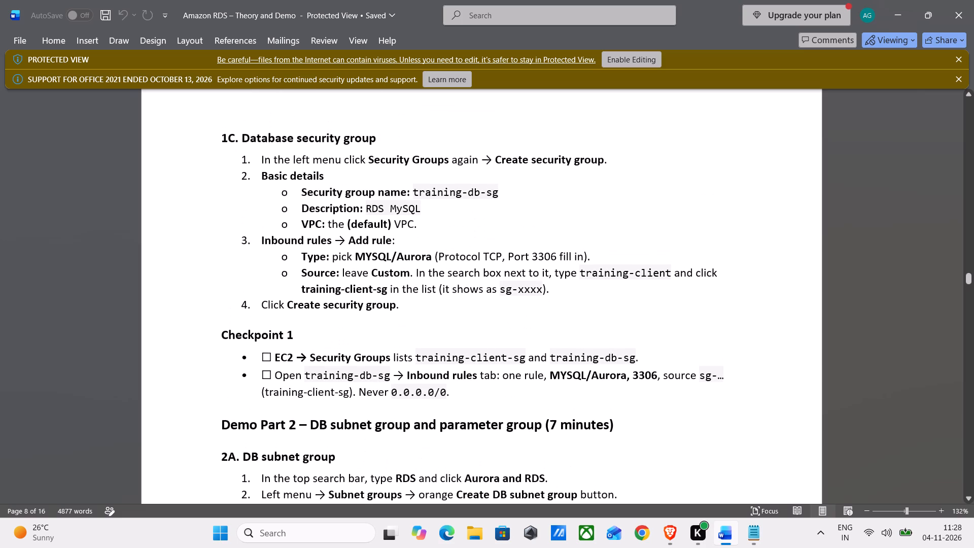
scroll(457, 313, up, 1)
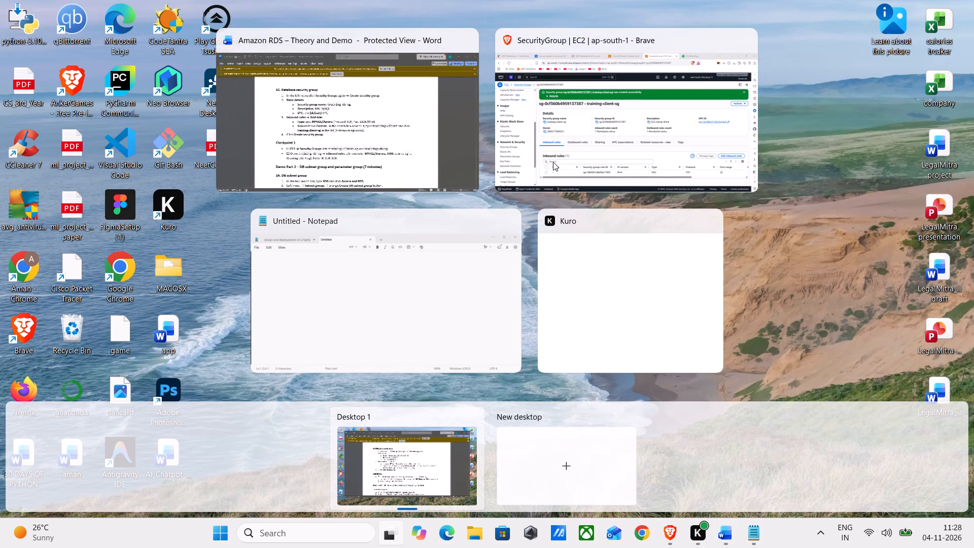
Switch to Brave, open the EC2 Security Groups list in a new browser tab, and start creating another security group.
click(553, 156)
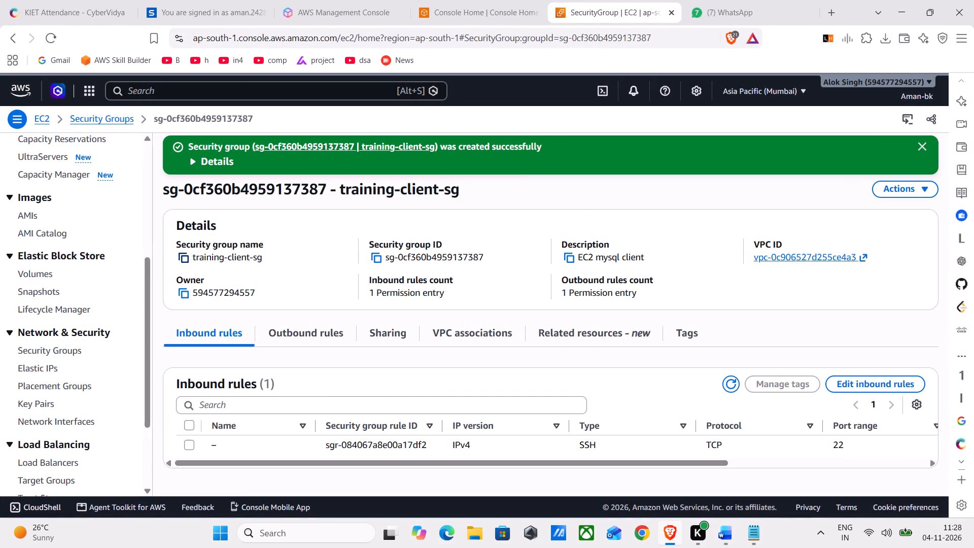
scroll(412, 297, up, 3)
scroll(412, 297, down, 3)
scroll(412, 297, up, 1)
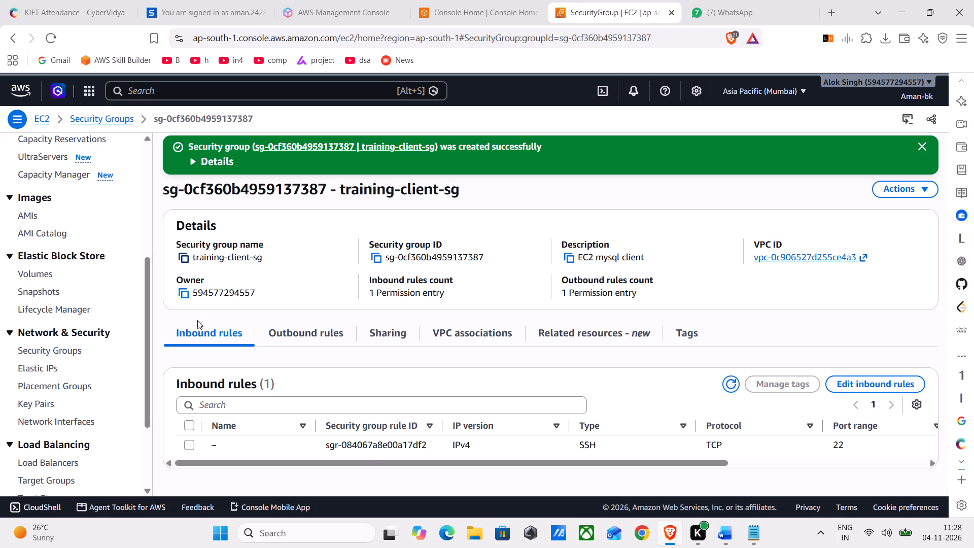
scroll(80, 368, down, 4)
scroll(80, 368, up, 2)
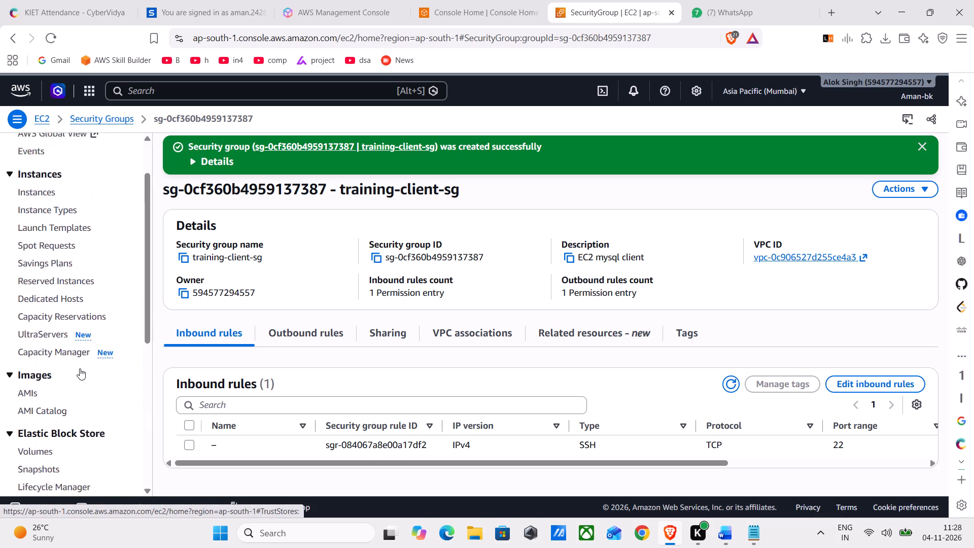
scroll(80, 368, down, 1)
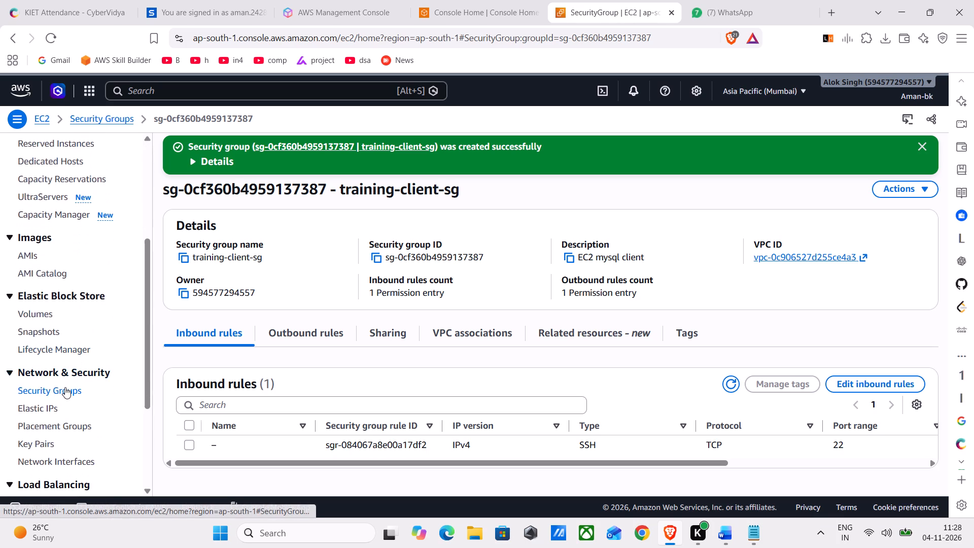
right_click(65, 387)
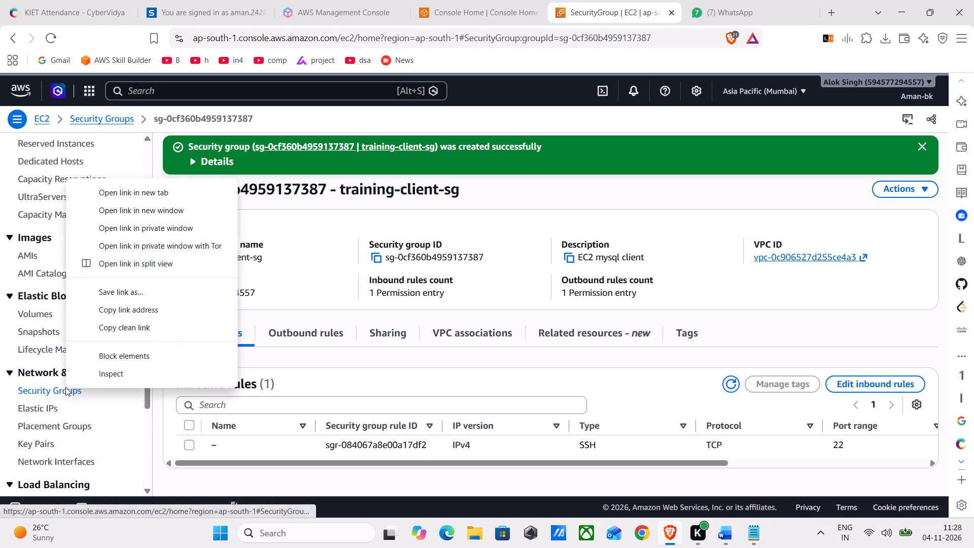
click(126, 194)
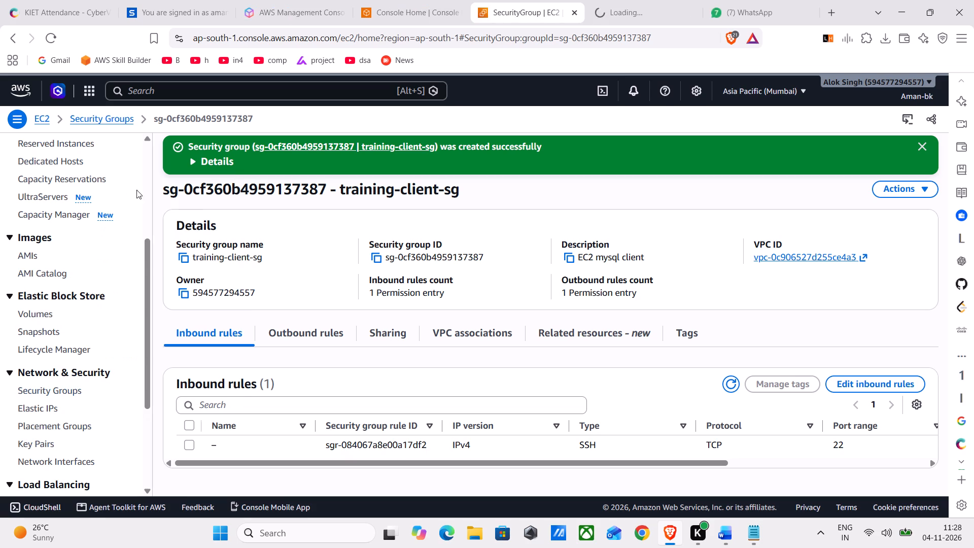
click(638, 9)
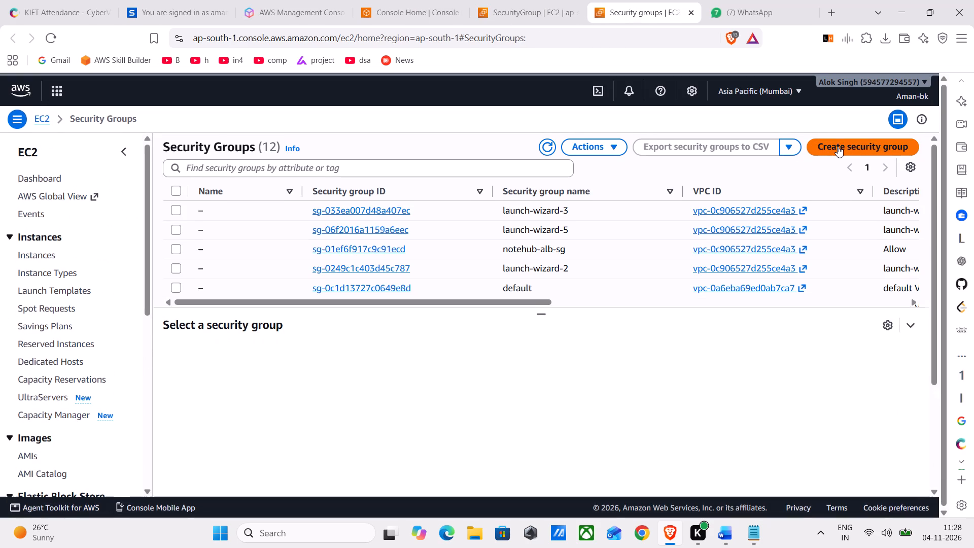
click(839, 143)
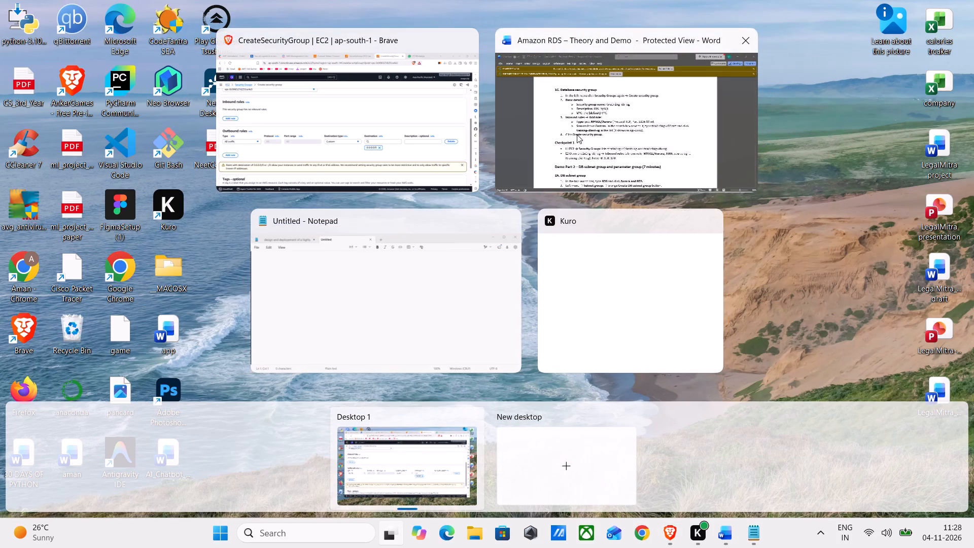
Copy the name training-db-sg from section 1C of the Word handout into the new security group's name in Brave.
click(584, 134)
scroll(488, 258, down, 1)
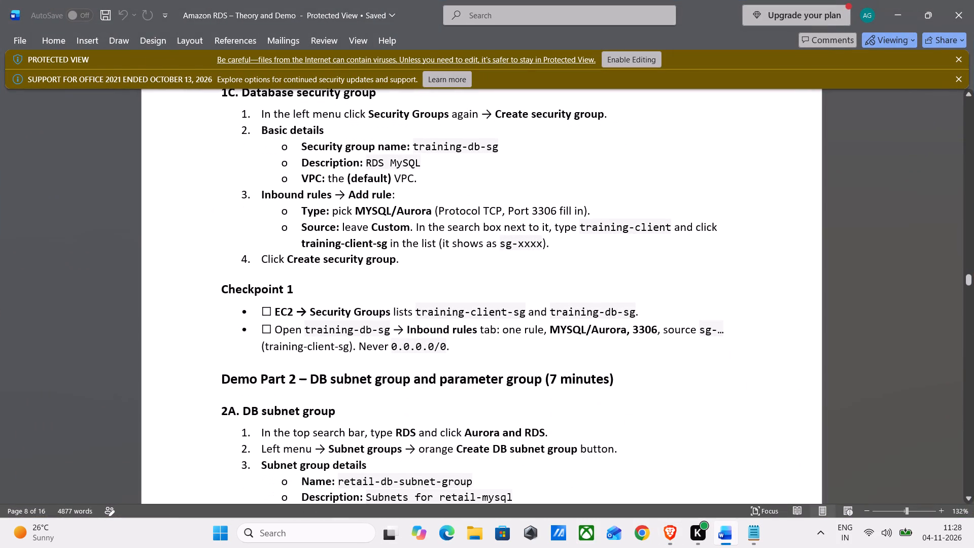
scroll(488, 258, down, 1)
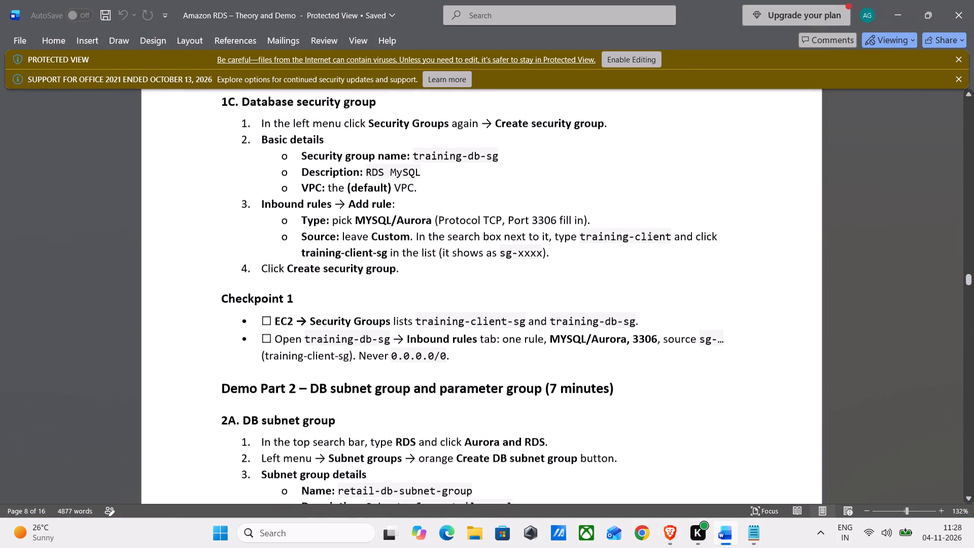
drag(498, 160, 420, 154)
right_click(420, 154)
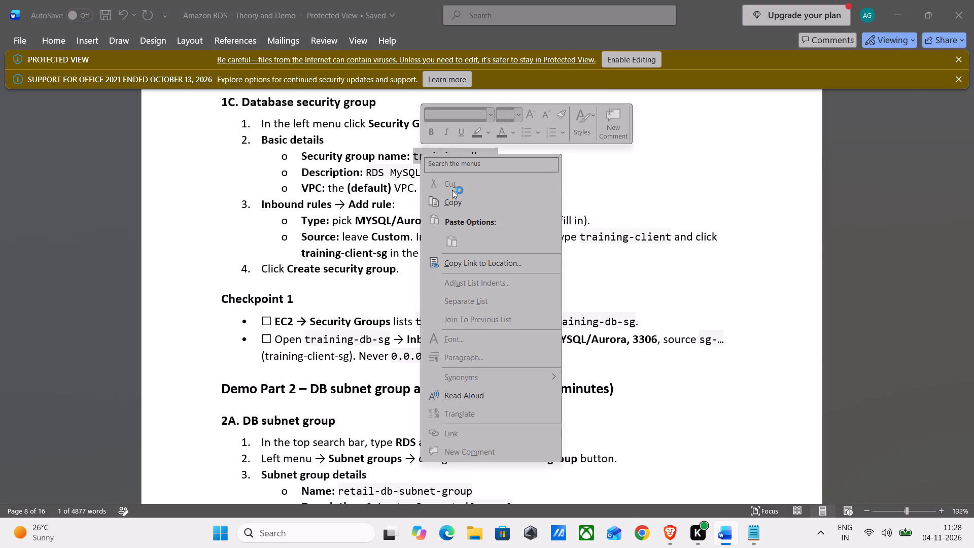
click(464, 210)
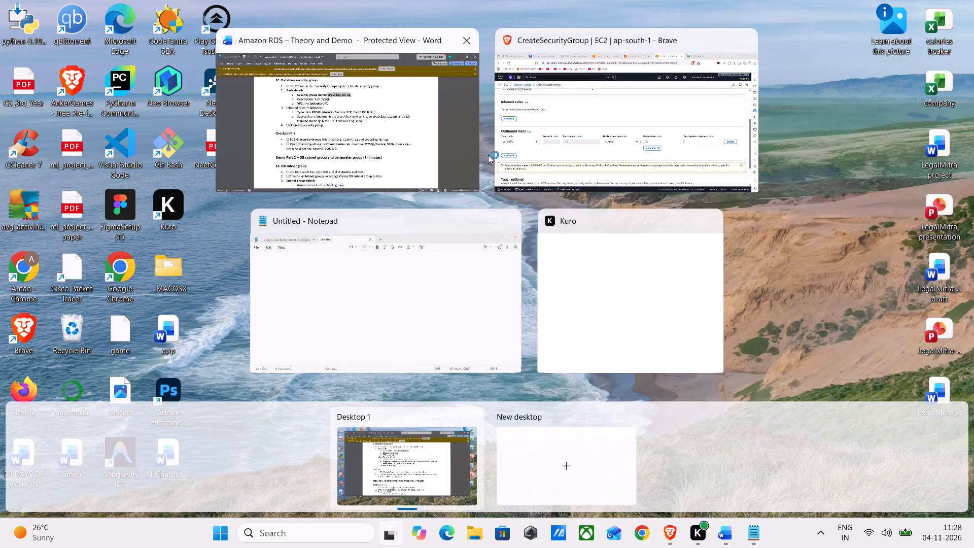
click(545, 107)
scroll(295, 176, up, 4)
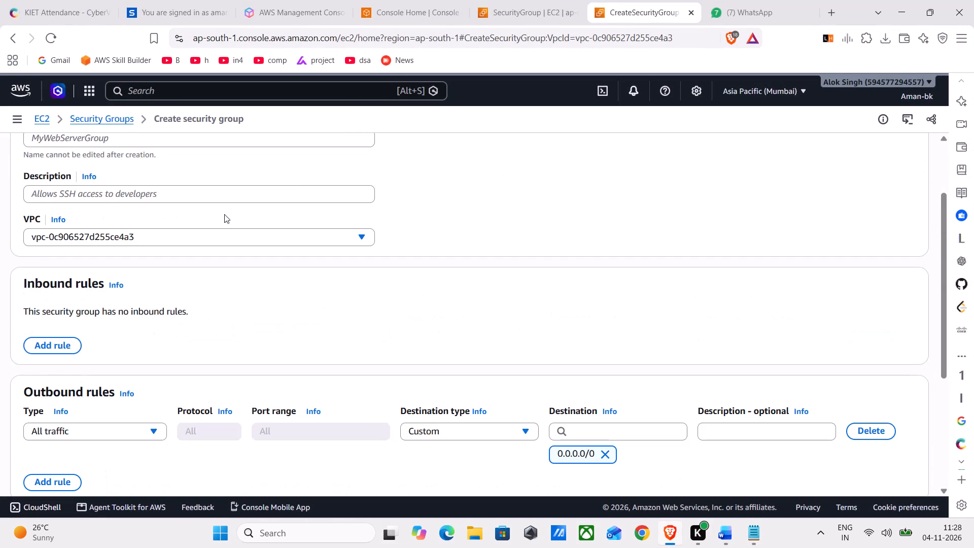
click(192, 230)
right_click(192, 230)
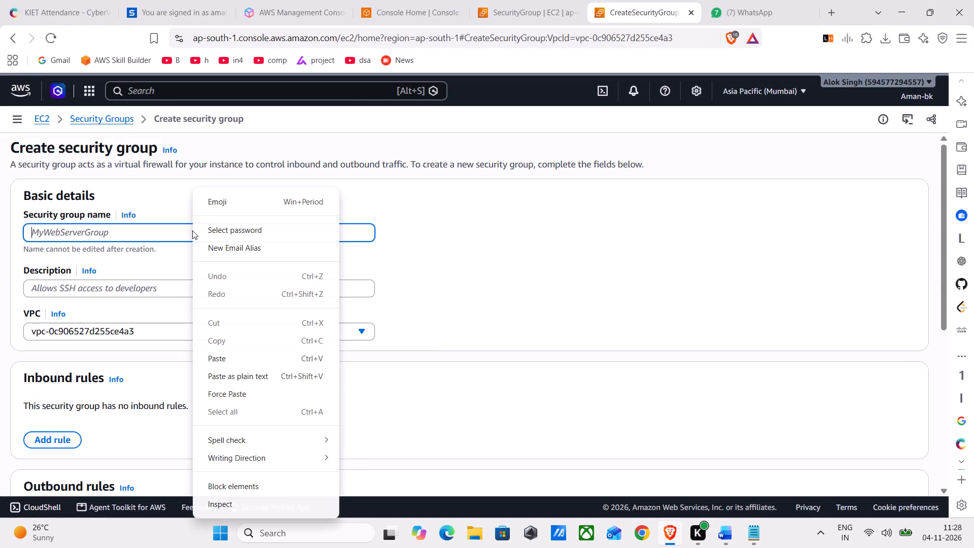
click(218, 358)
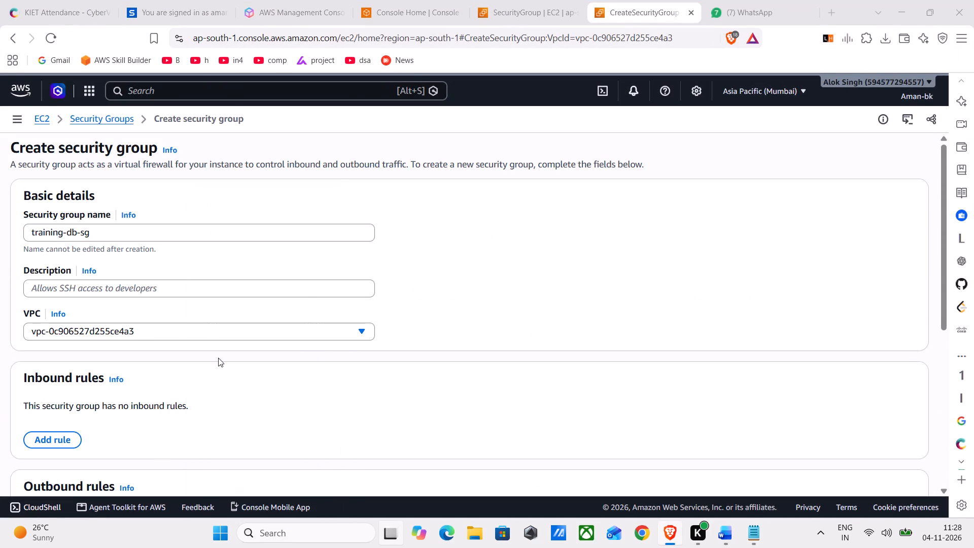
Copy the description RDS MySQL from the Word handout into the new security group's description in Brave.
click(527, 155)
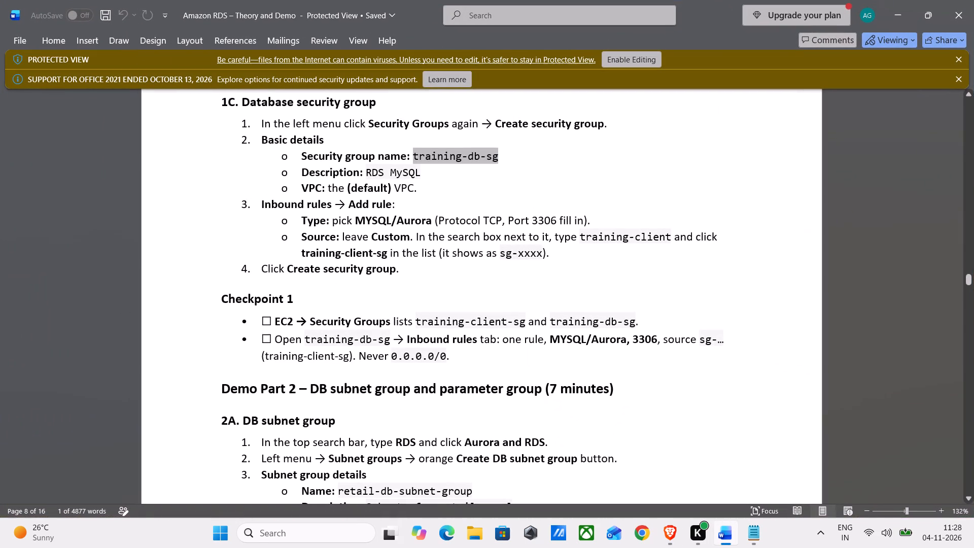
drag(423, 173, 368, 174)
right_click(368, 174)
click(421, 224)
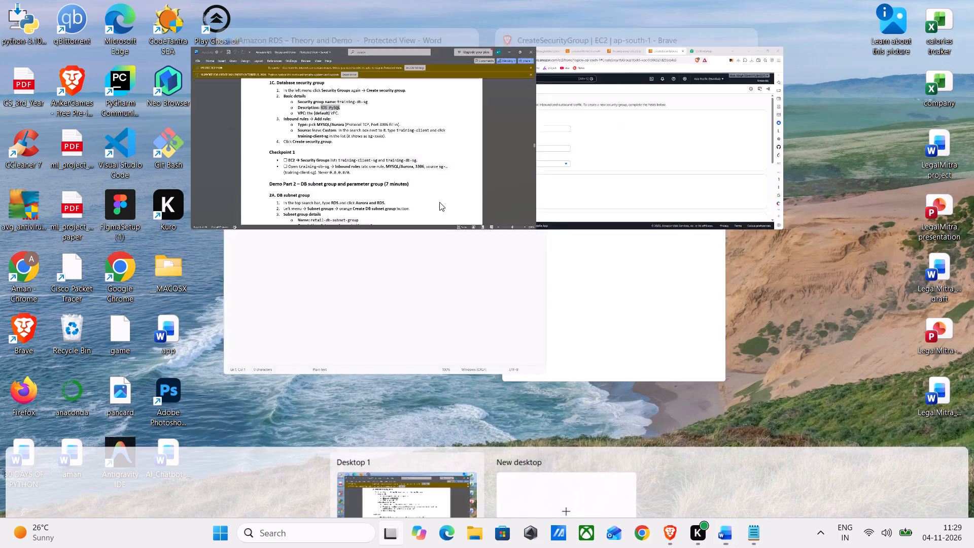
click(523, 134)
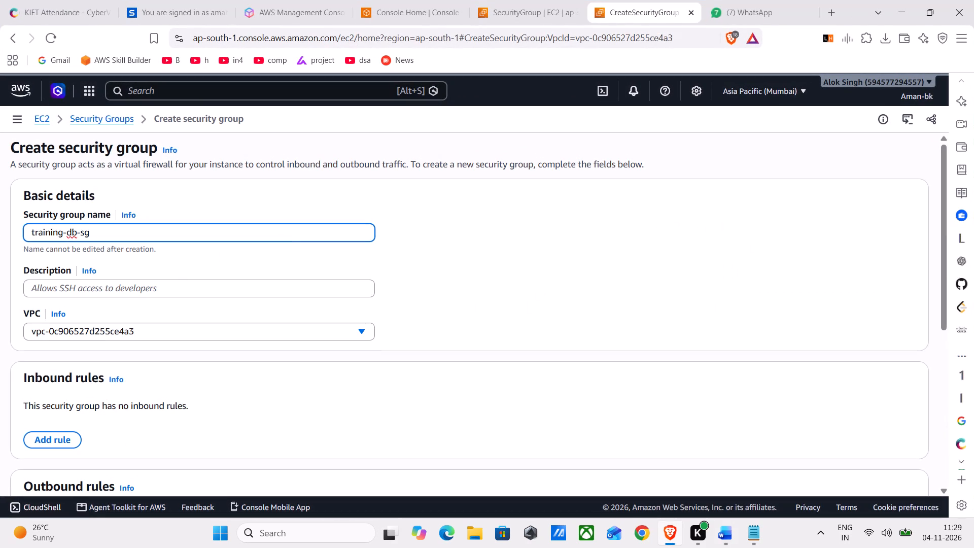
click(147, 292)
right_click(147, 292)
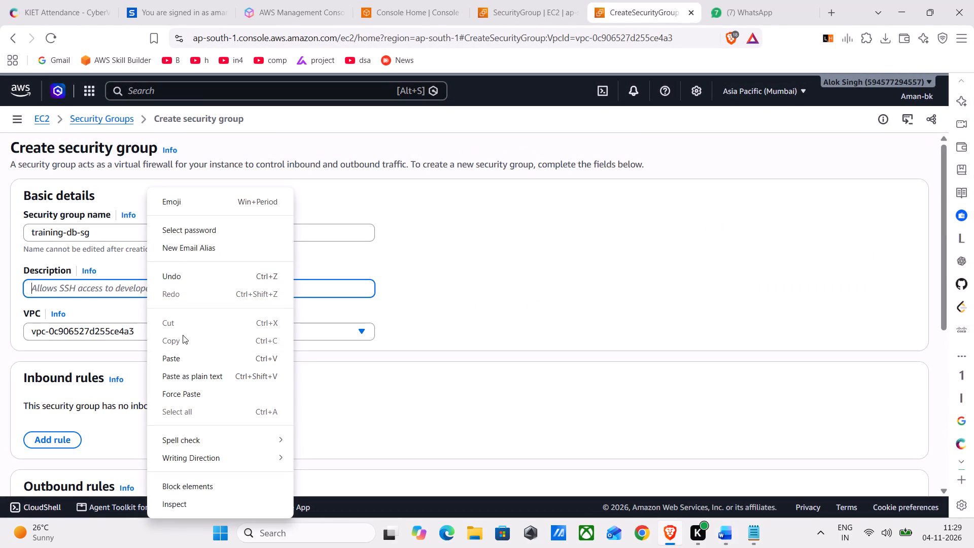
click(180, 362)
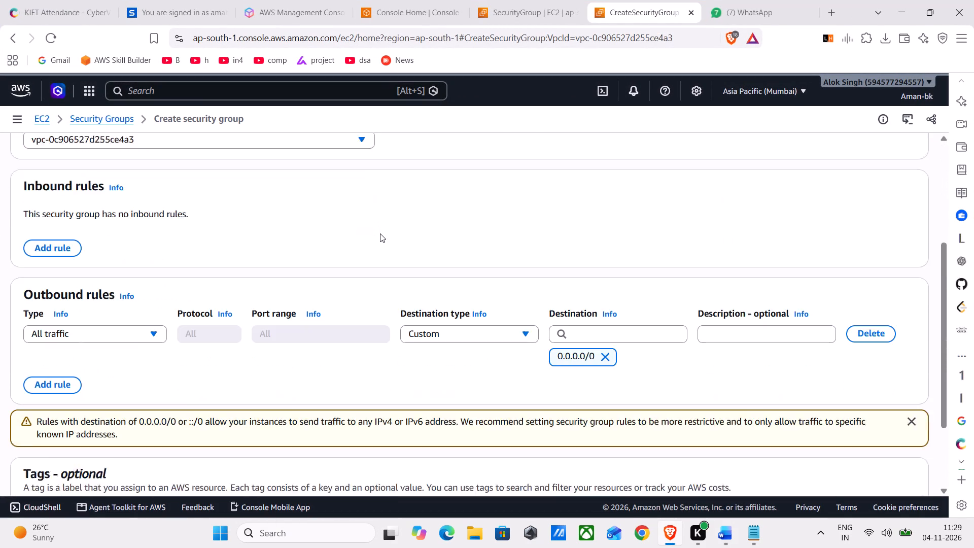
Switch to the Word handout and read section 1C's VPC and inbound rule instructions for the database security group.
click(556, 153)
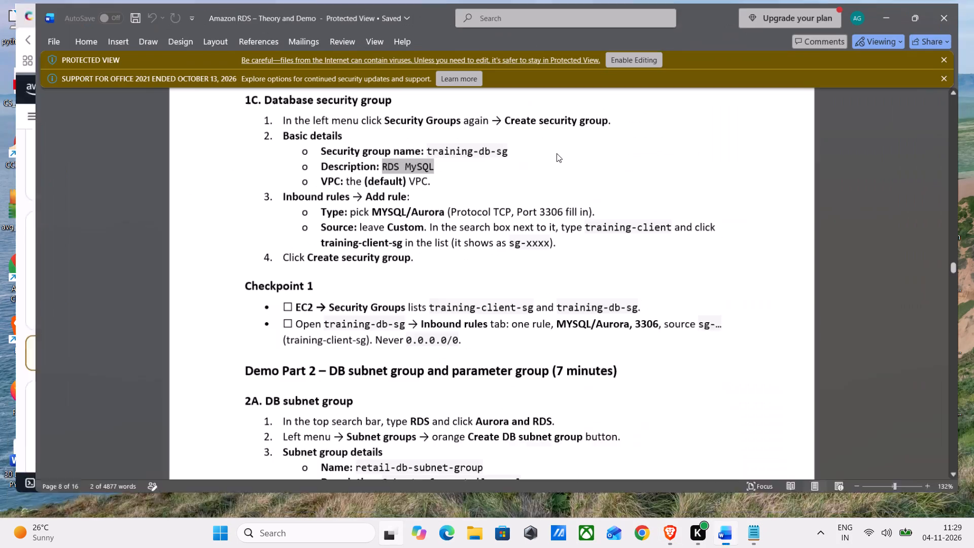
click(440, 201)
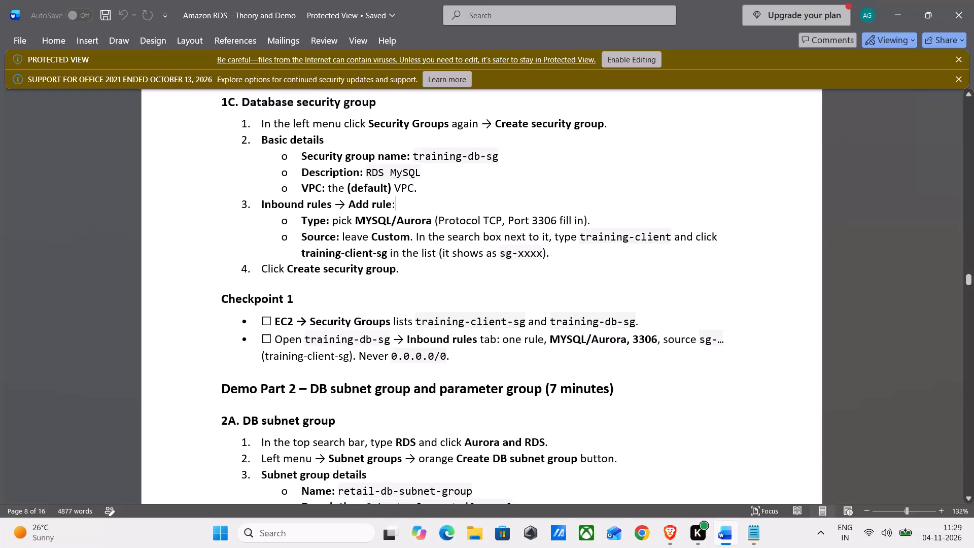
click(536, 147)
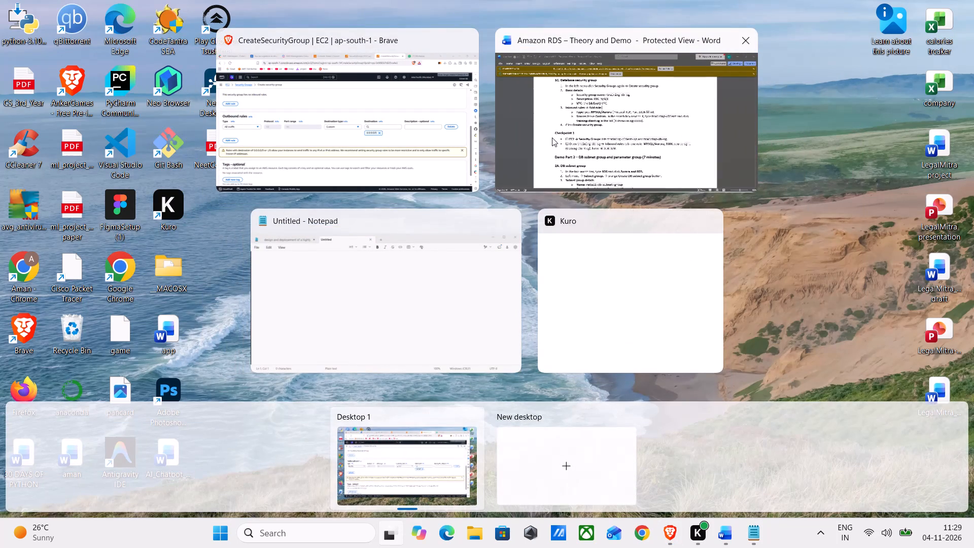
click(552, 138)
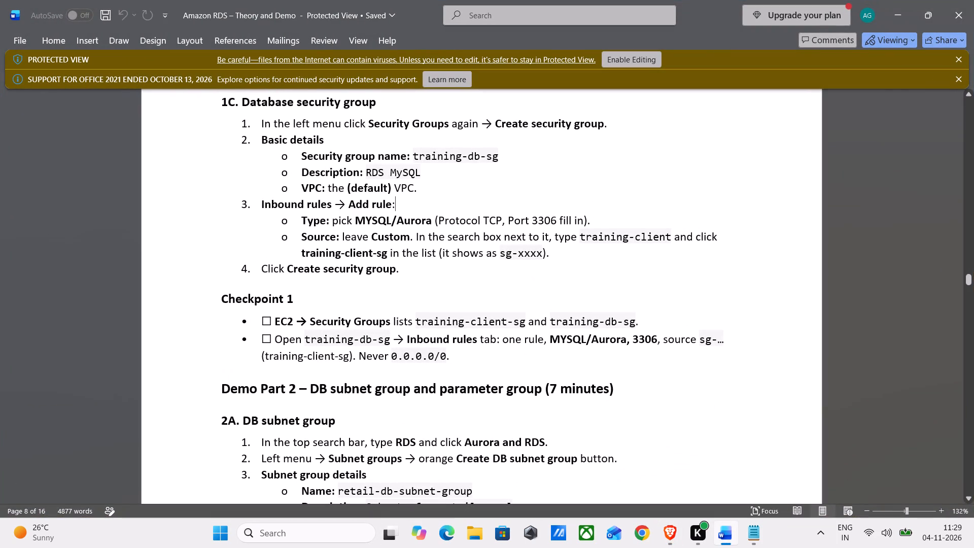
scroll(479, 213, up, 2)
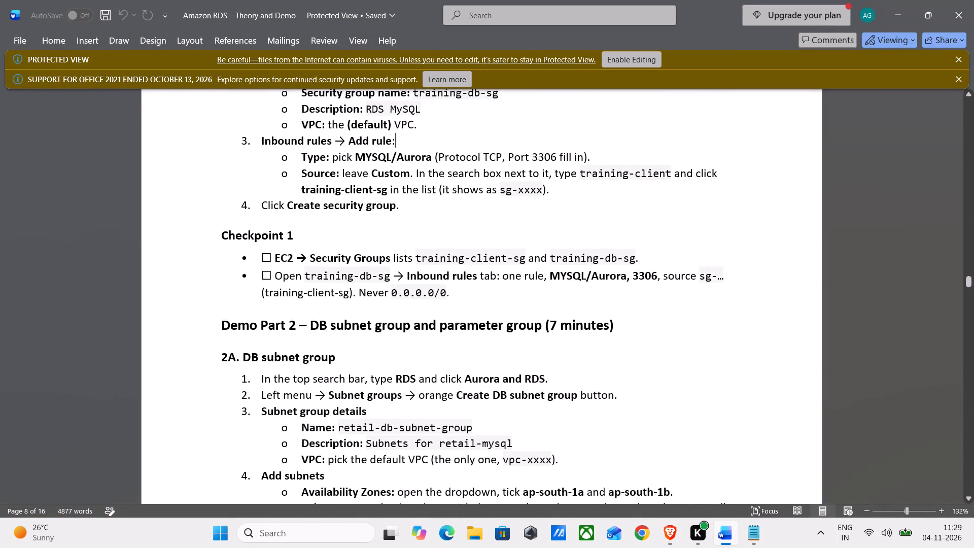
scroll(479, 213, down, 4)
scroll(479, 213, up, 2)
scroll(479, 213, down, 1)
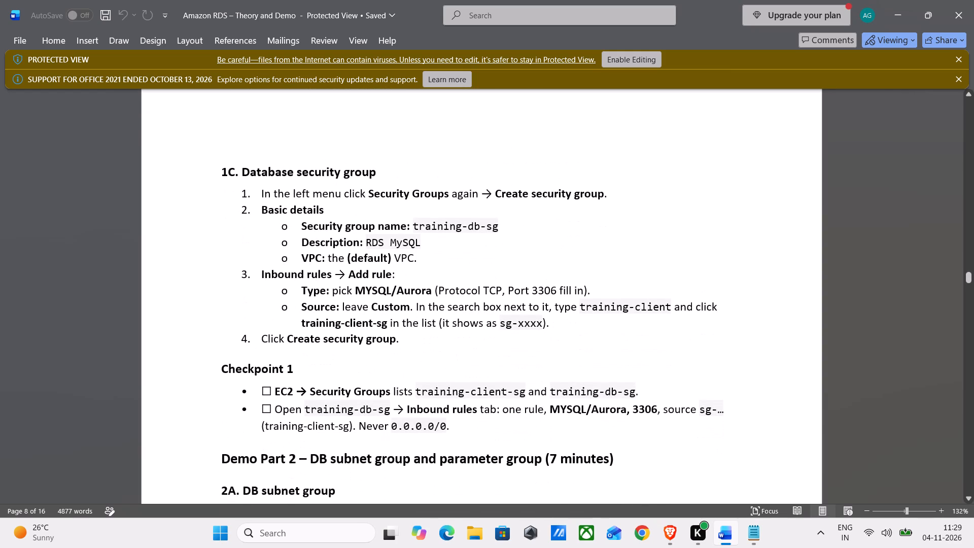
scroll(479, 213, down, 1)
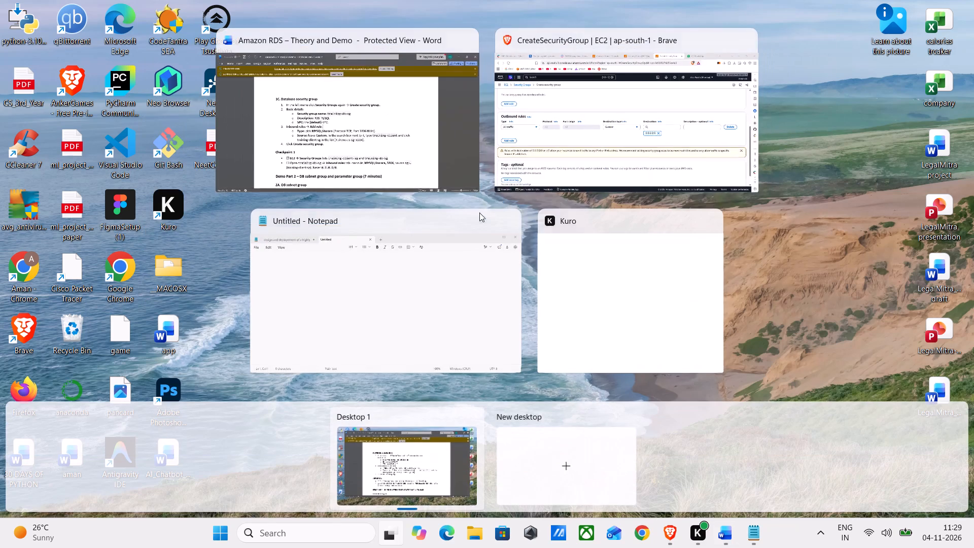
In Brave, add an inbound rule of type MYSQL/Aurora to the new security group.
click(560, 155)
scroll(282, 183, up, 1)
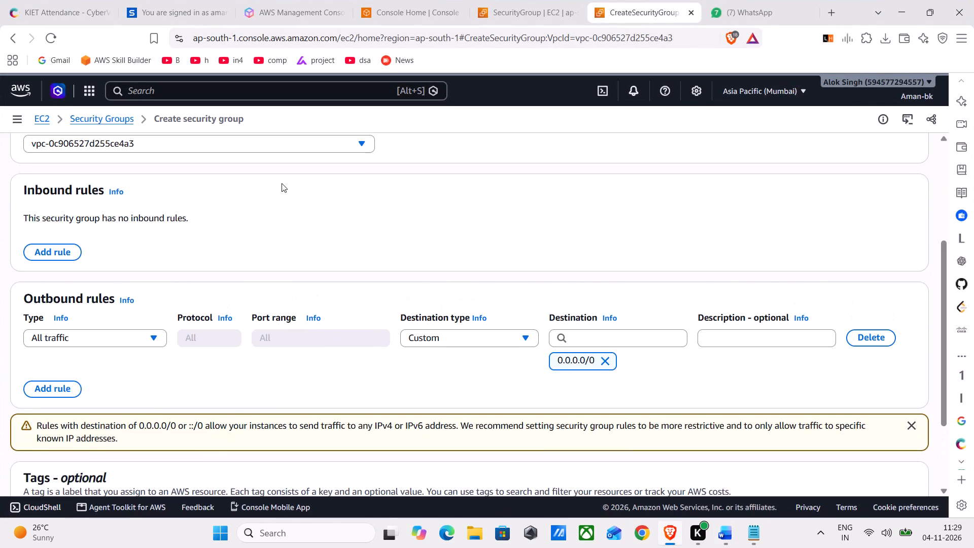
click(68, 251)
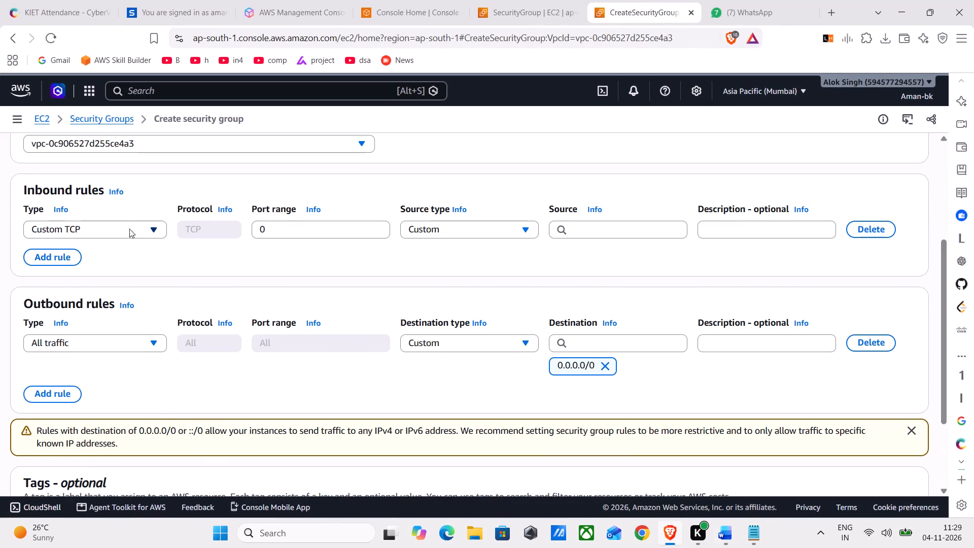
click(155, 222)
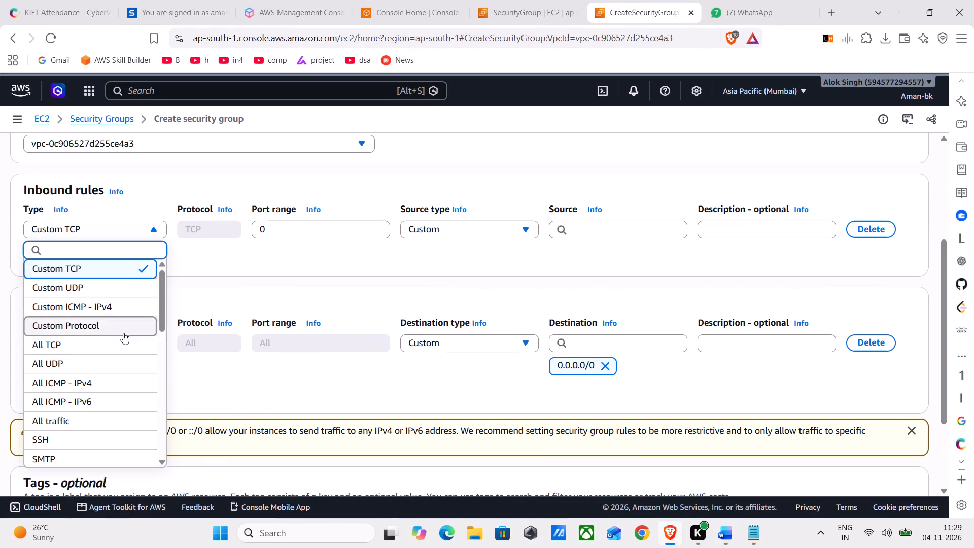
scroll(115, 369, down, 5)
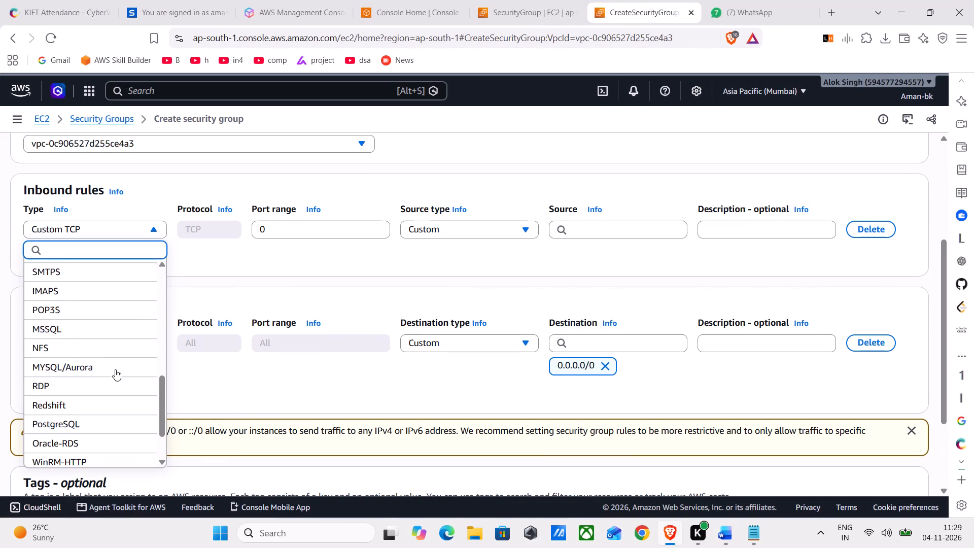
scroll(115, 369, down, 1)
click(93, 342)
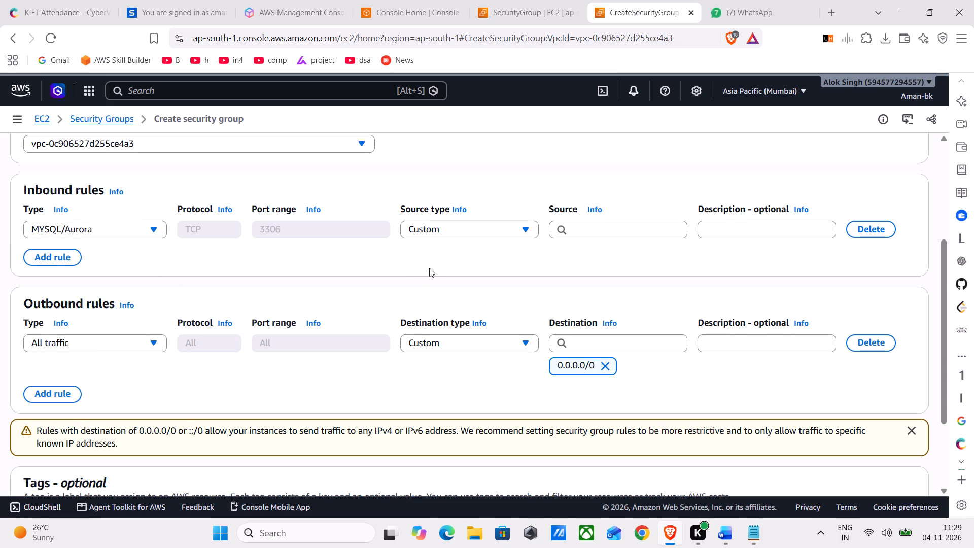
Check section 1C's source instruction in the Word handout and, in Brave, set the MYSQL/Aurora inbound rule's source to training-client-sg.
click(567, 151)
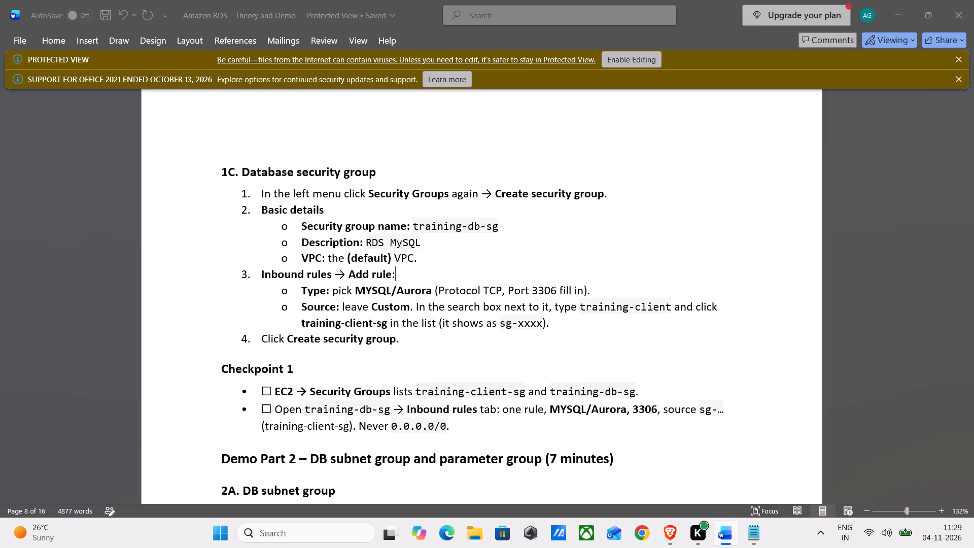
scroll(486, 305, down, 1)
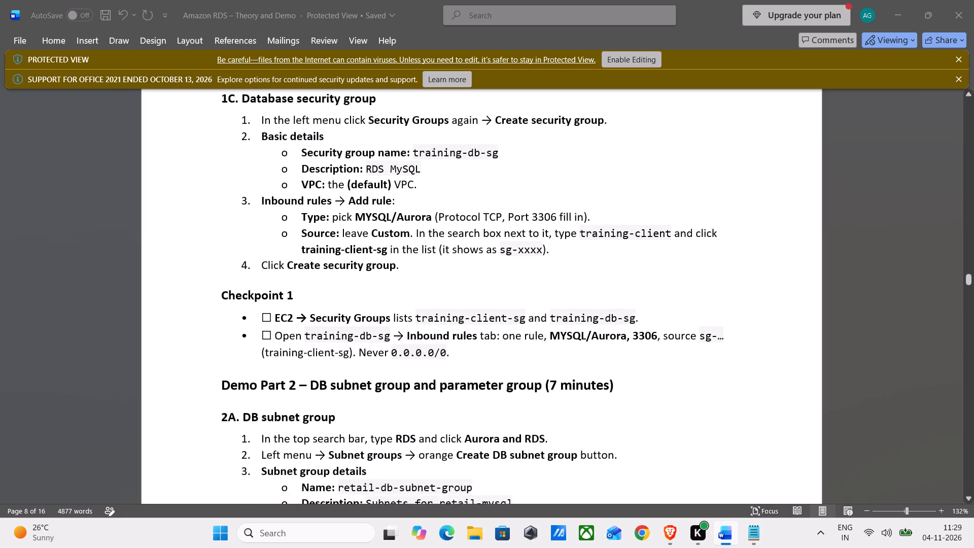
scroll(486, 305, up, 1)
scroll(486, 305, down, 2)
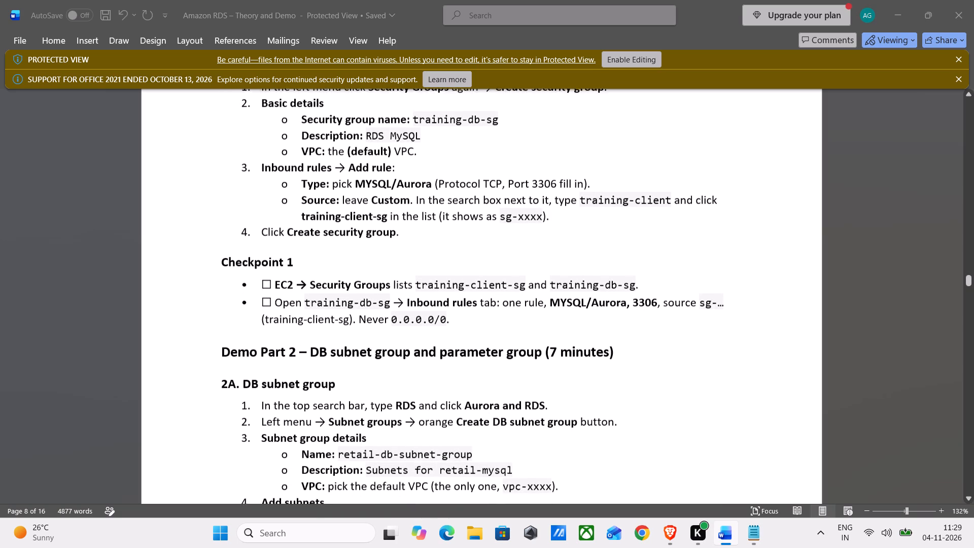
scroll(486, 305, up, 1)
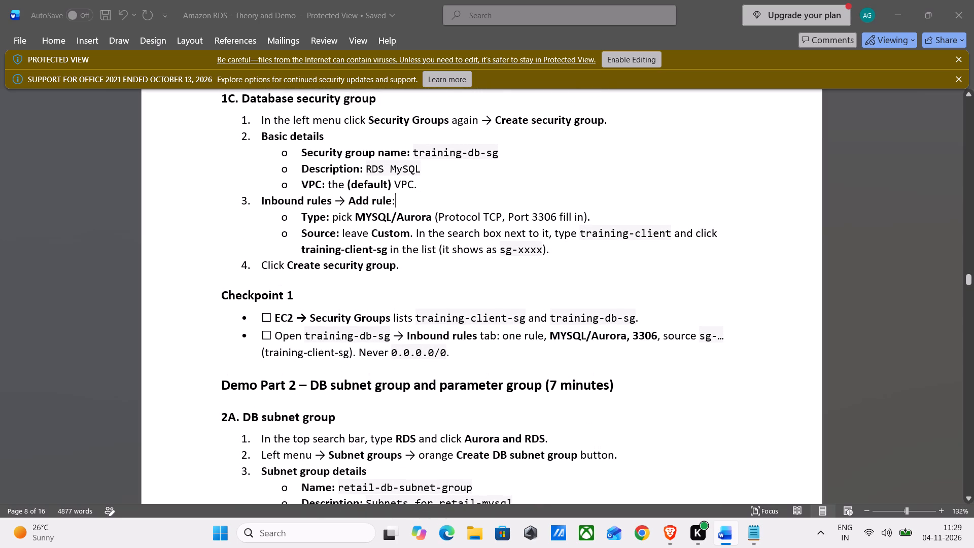
click(600, 129)
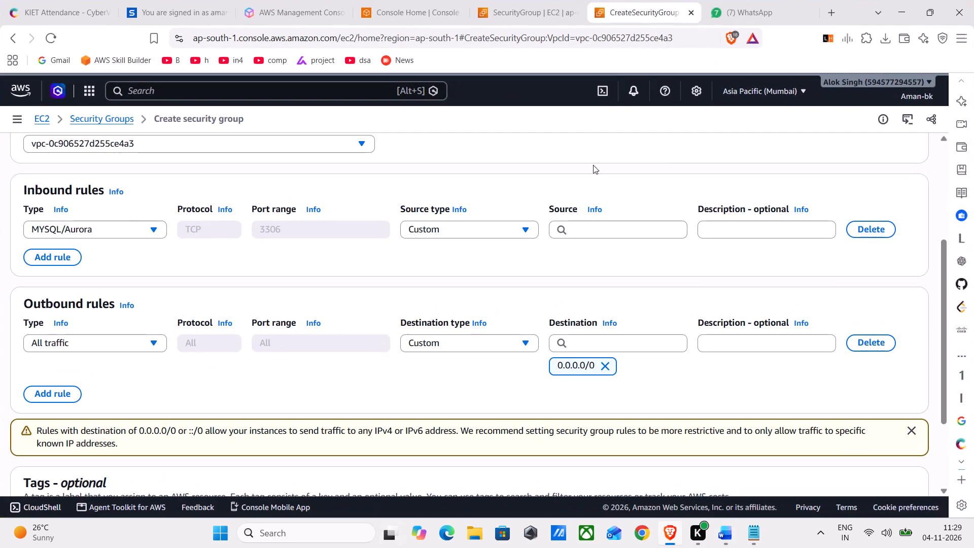
click(588, 229)
text(tr)
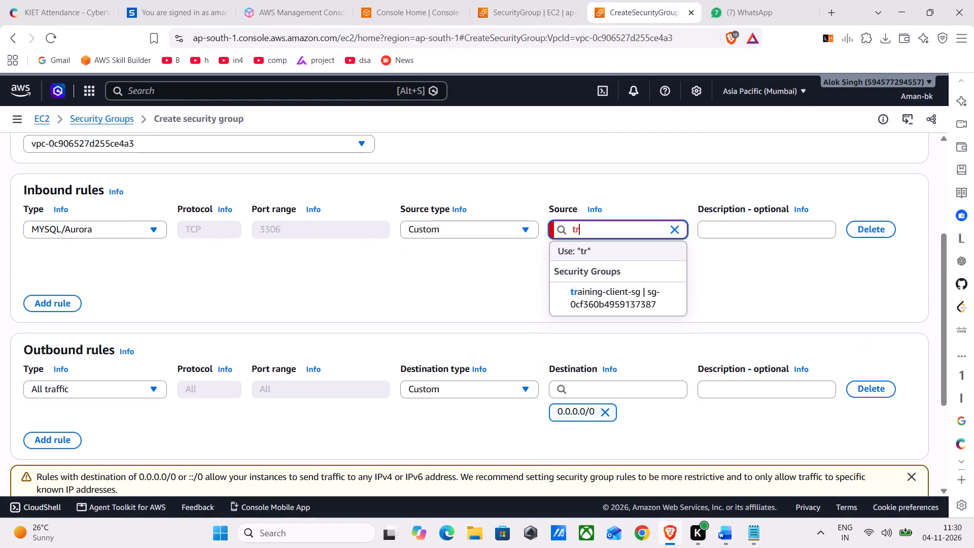
click(599, 297)
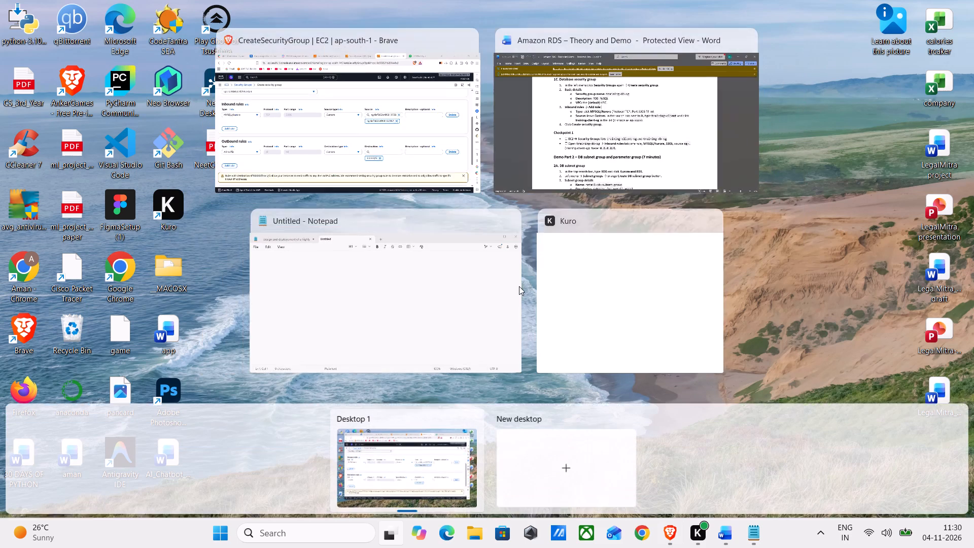
Check the end of section 1C in the Word handout and, back in Brave, create the training-db-sg security group.
click(635, 122)
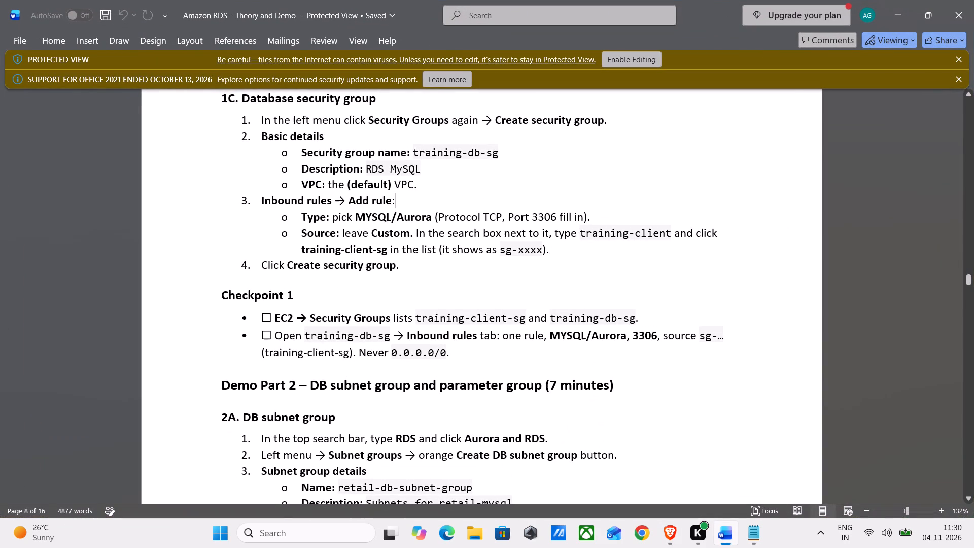
scroll(463, 268, down, 3)
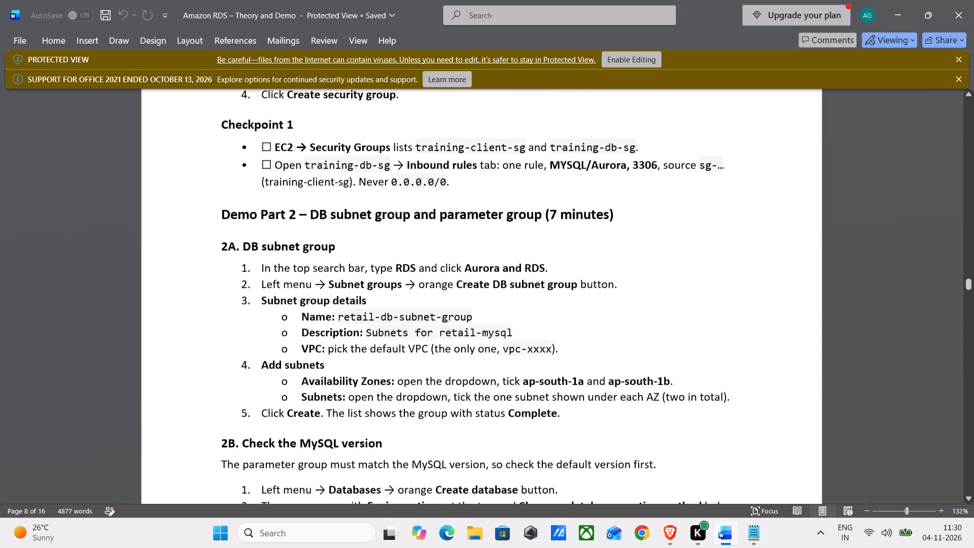
scroll(463, 268, up, 2)
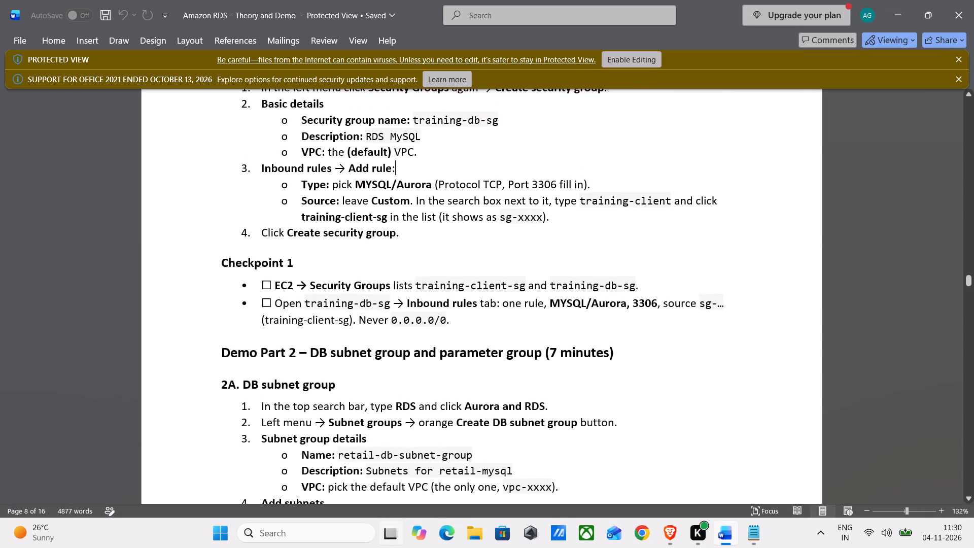
click(592, 159)
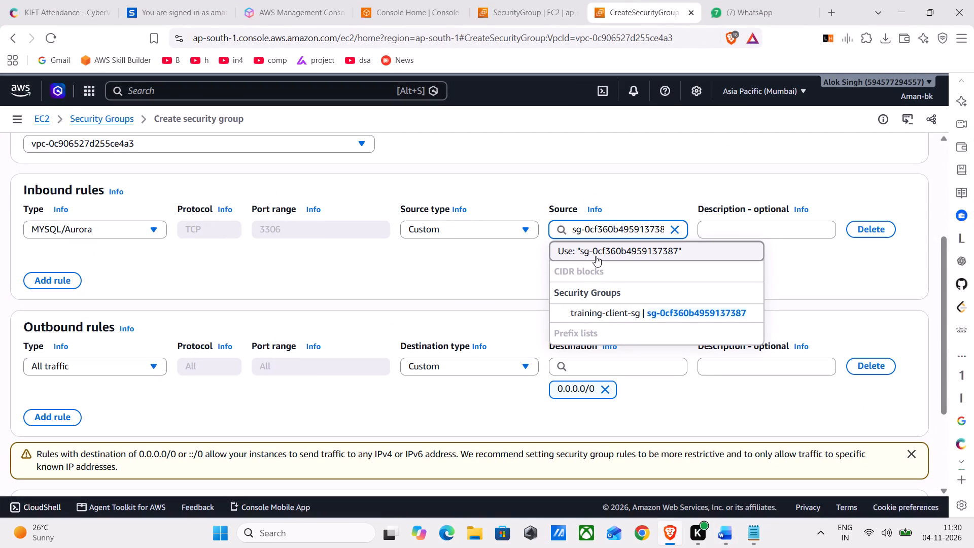
click(514, 267)
scroll(577, 292, down, 1)
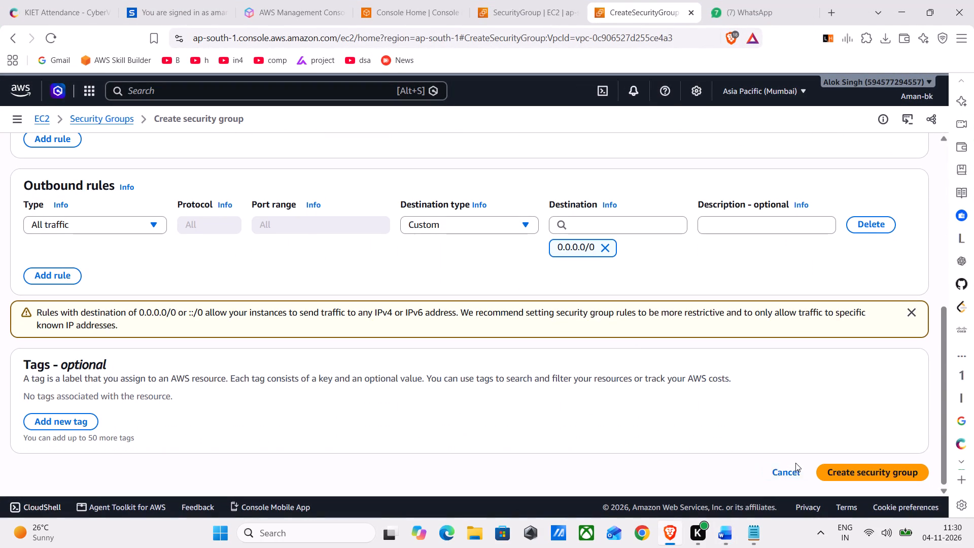
click(833, 468)
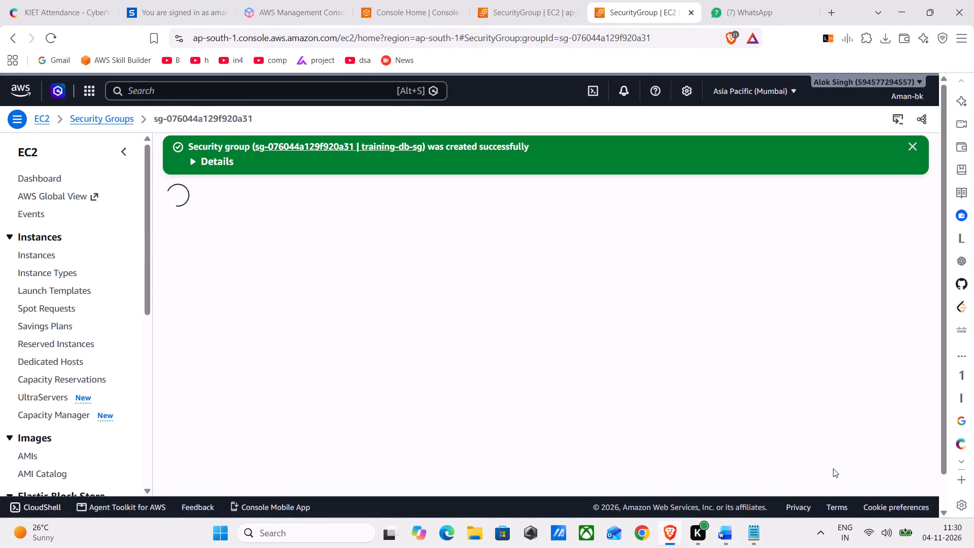
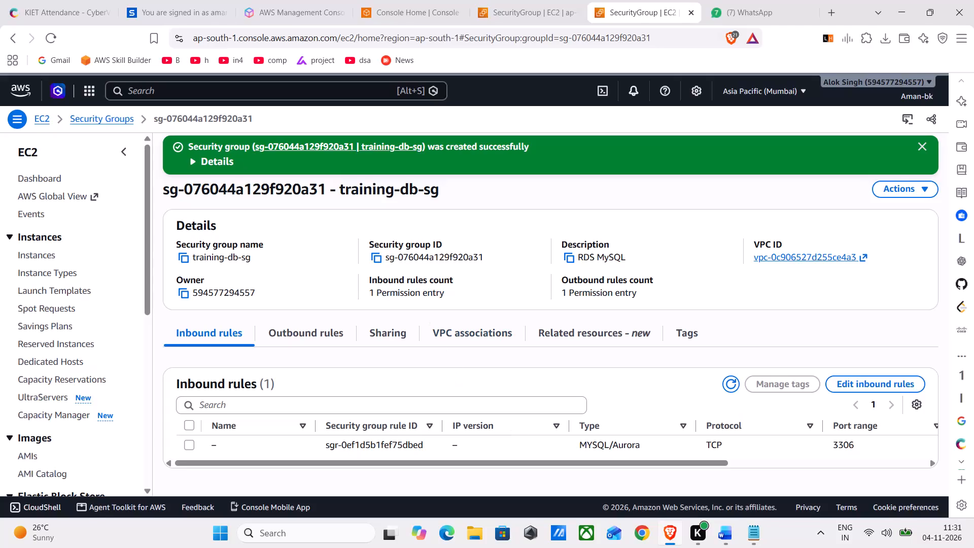
Switch to the KIET Attendance page and check the daywise attendance for Advance Databases and today's attendance.
click(52, 14)
click(198, 272)
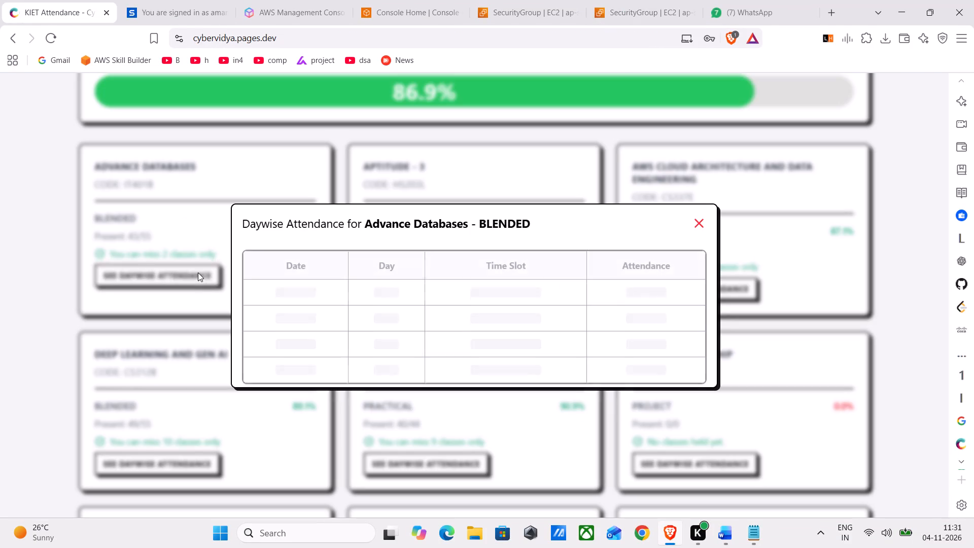
click(701, 280)
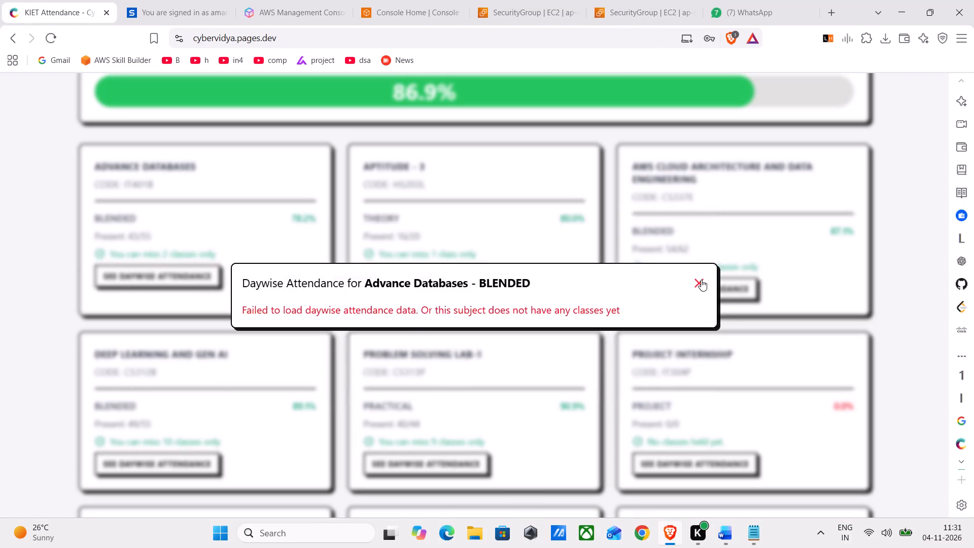
scroll(602, 211, up, 3)
scroll(602, 211, down, 1)
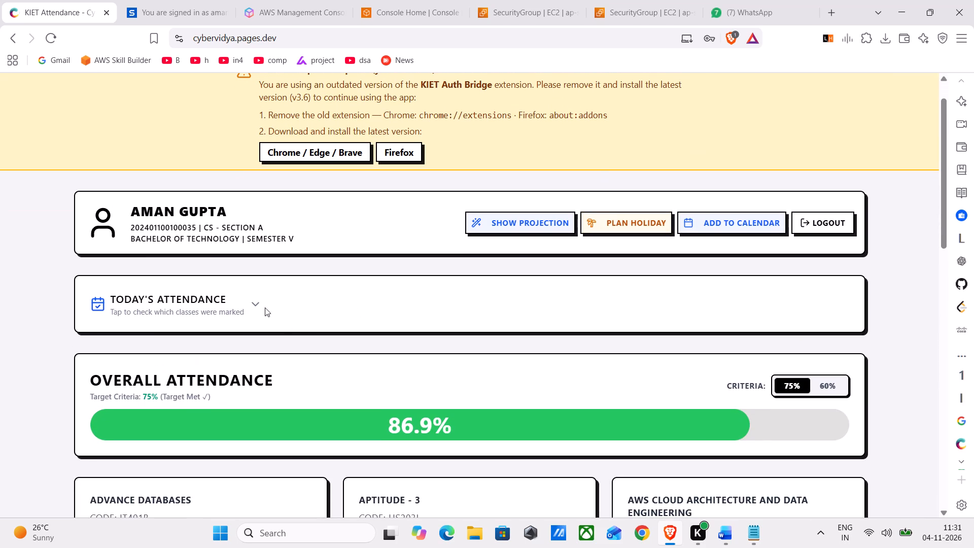
click(258, 304)
scroll(258, 304, down, 1)
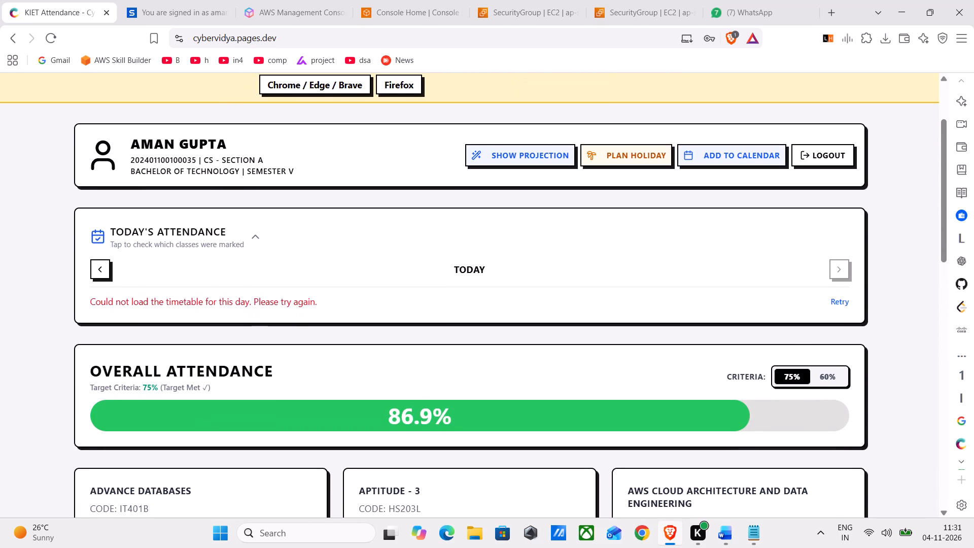
click(254, 235)
Review the attendance of every subject on the KIET Attendance page, through to Theory of Computation.
scroll(359, 342, down, 2)
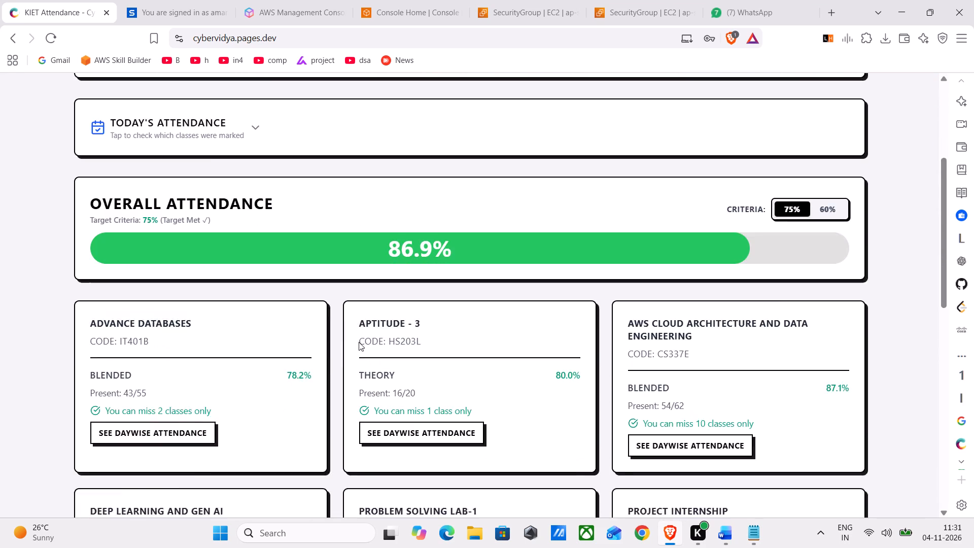
scroll(359, 342, down, 1)
scroll(551, 324, down, 2)
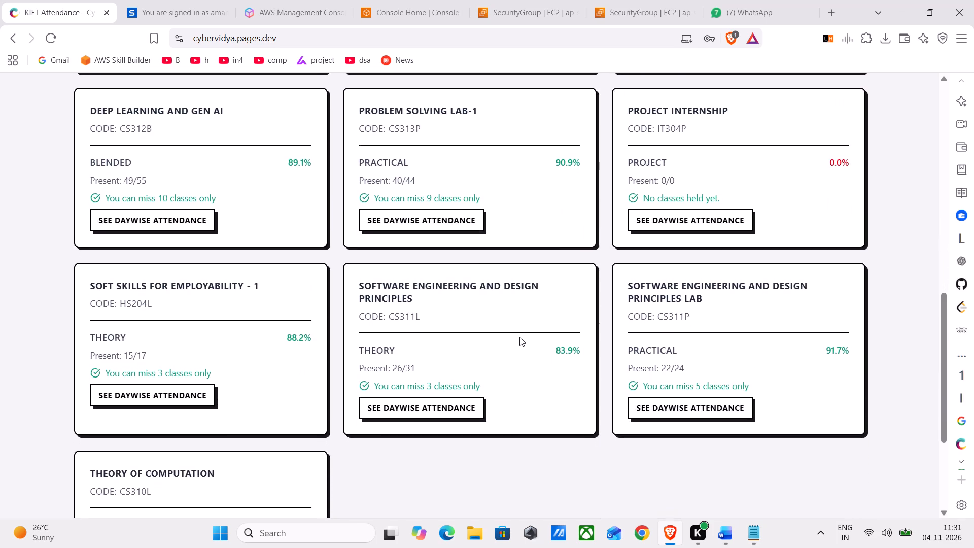
scroll(519, 337, down, 1)
scroll(519, 337, up, 1)
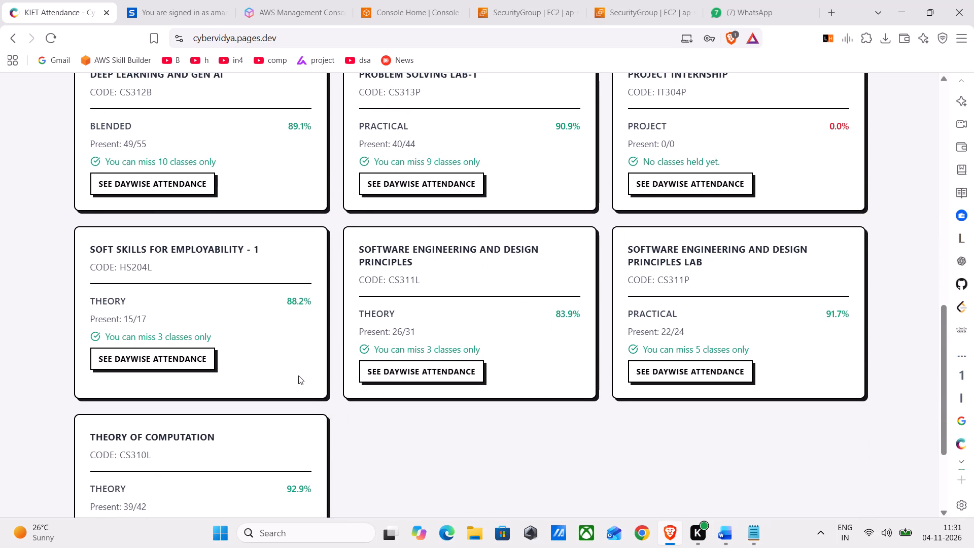
scroll(309, 386, down, 1)
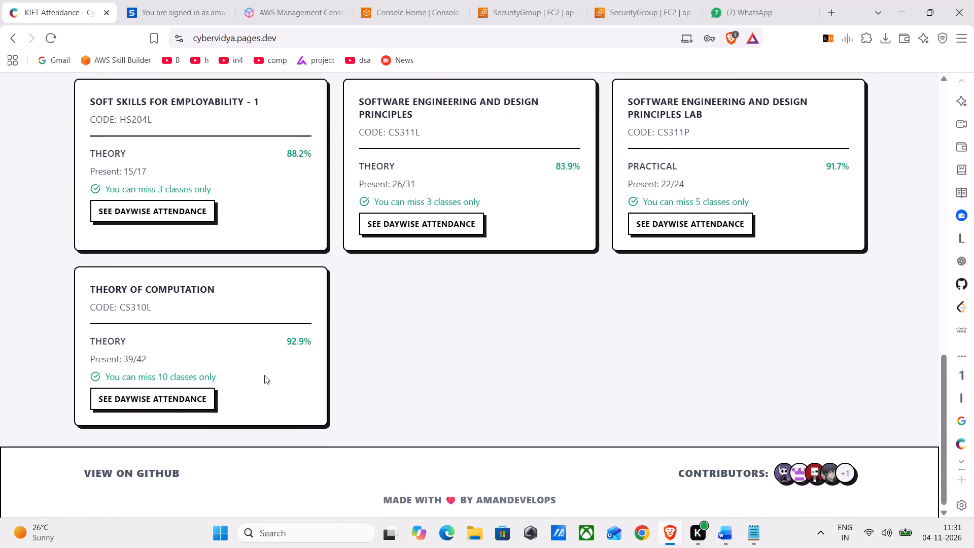
scroll(449, 261, up, 8)
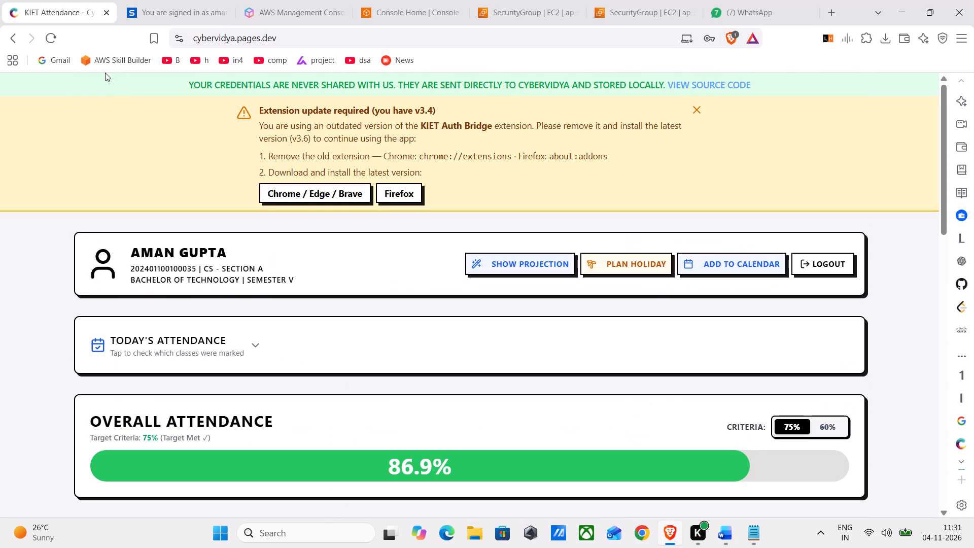
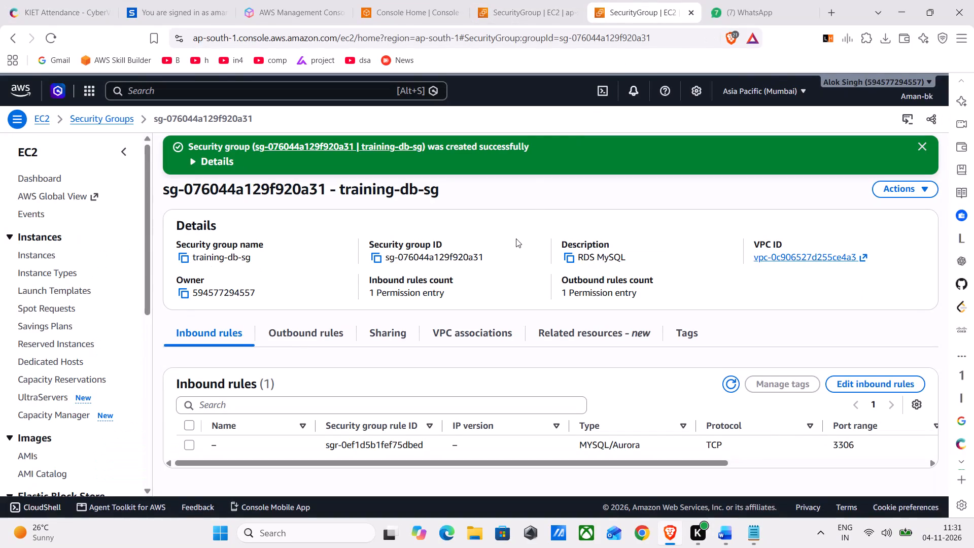
Switch to the Amazon RDS handout in Word and read Checkpoint 1 and the 2A DB subnet group instructions of Demo Part 2.
click(377, 295)
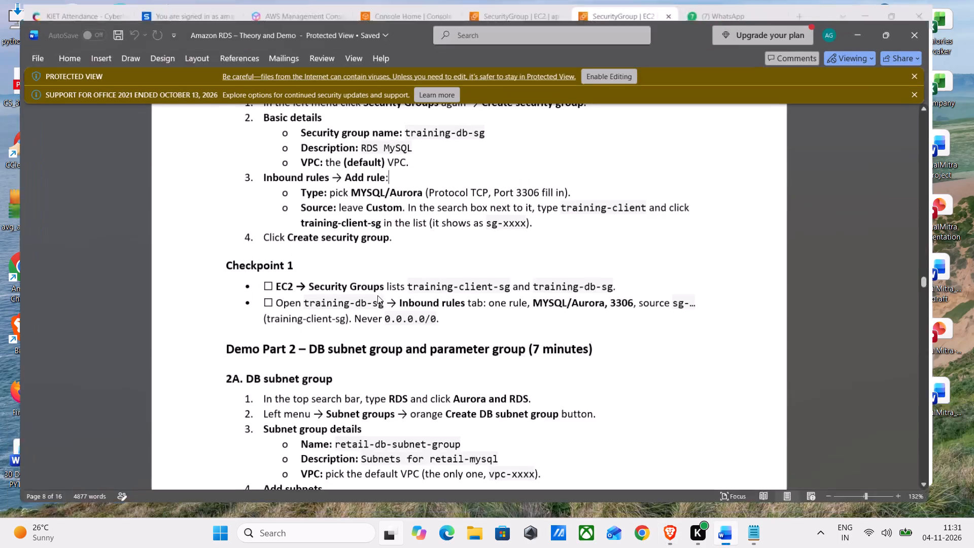
scroll(375, 364, up, 1)
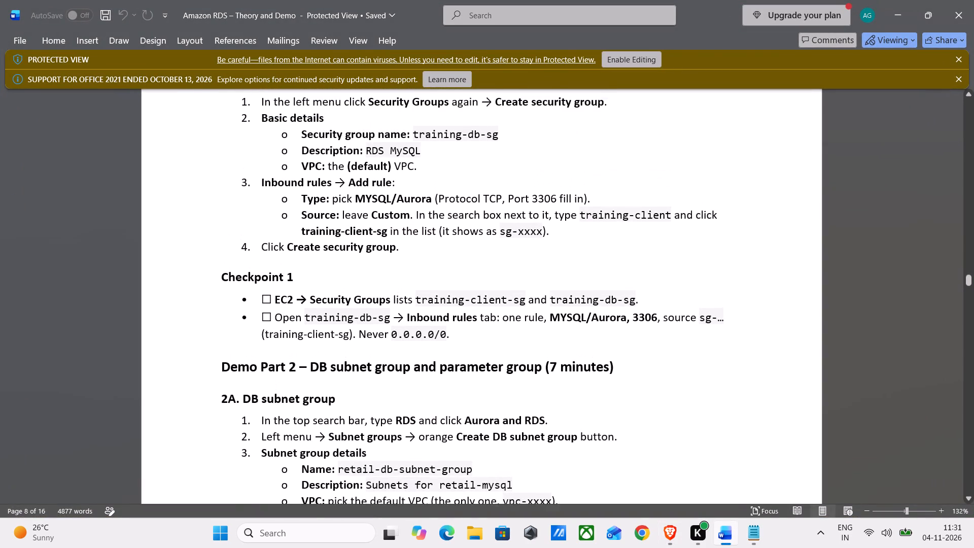
scroll(375, 364, up, 1)
scroll(375, 364, down, 3)
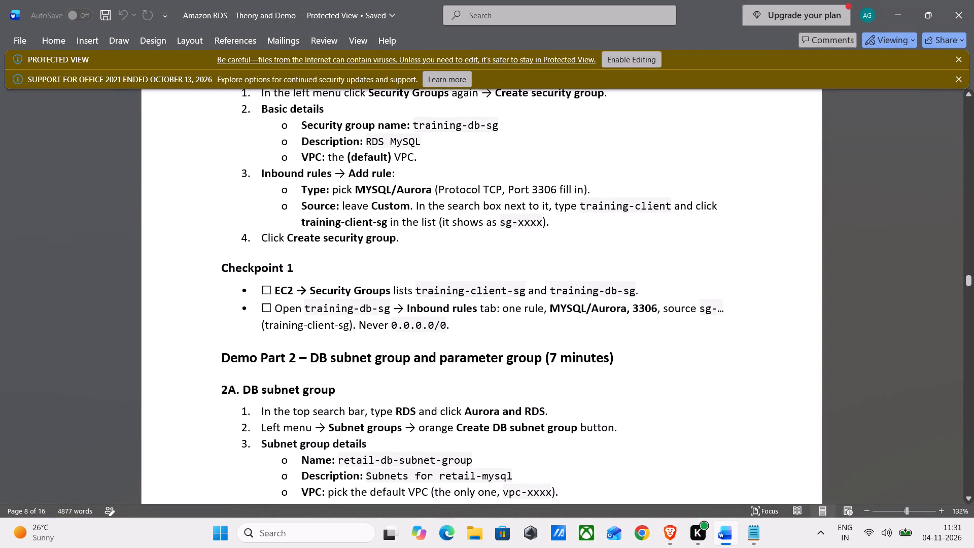
scroll(375, 364, down, 2)
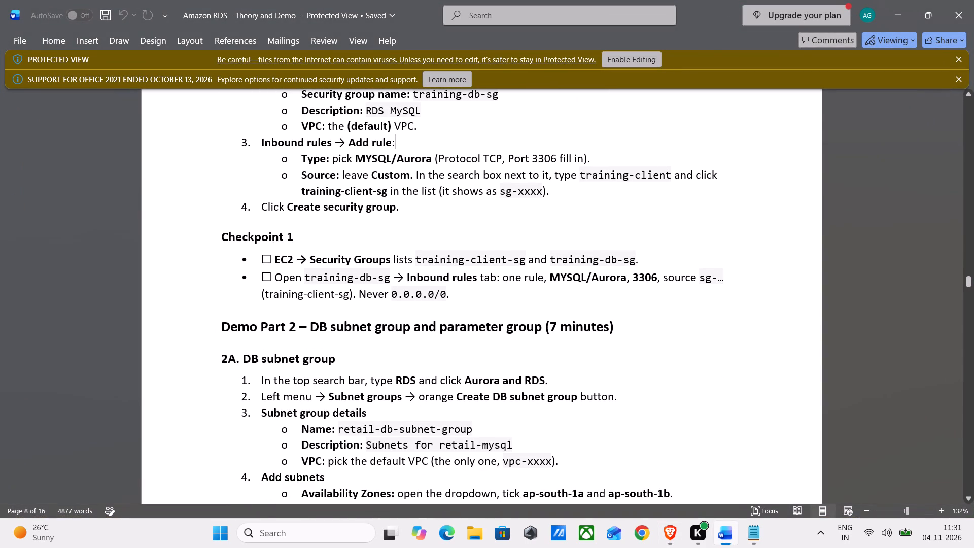
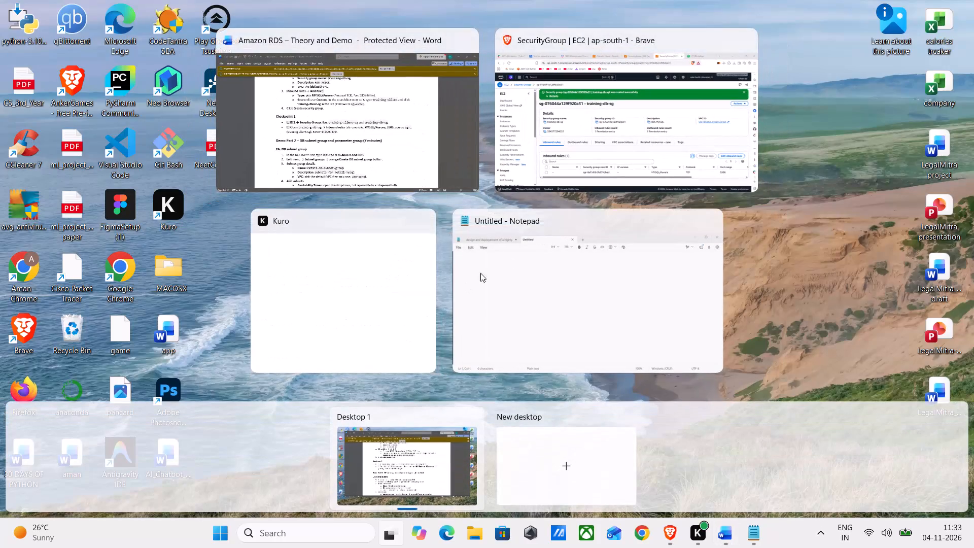
Switch to Brave and open the EC2 Security Groups list in a new tab from the training-db-sg details page.
click(551, 146)
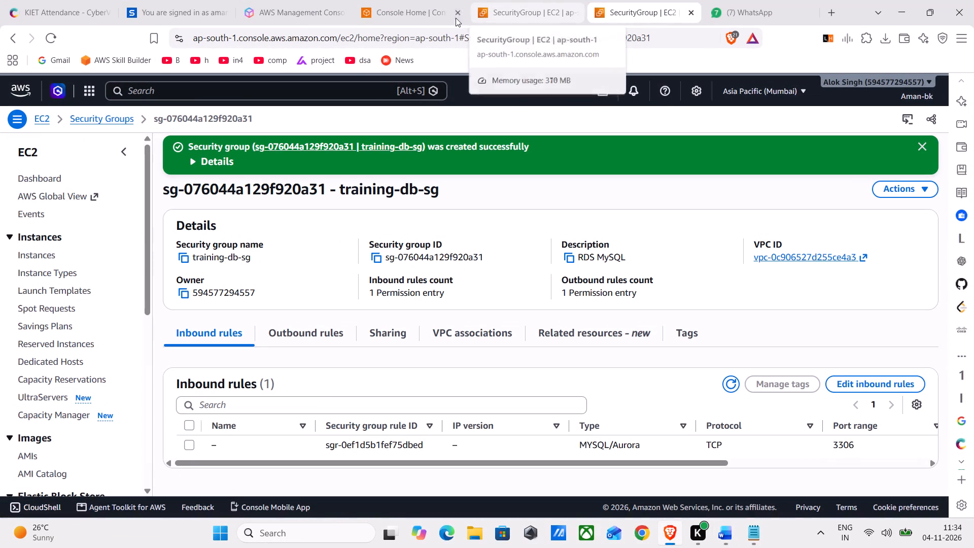
click(422, 12)
click(544, 11)
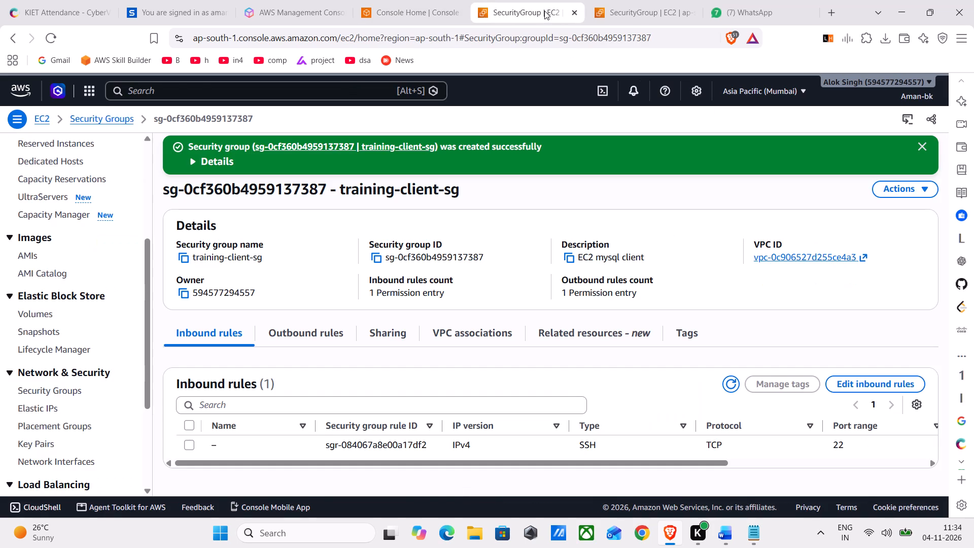
click(633, 0)
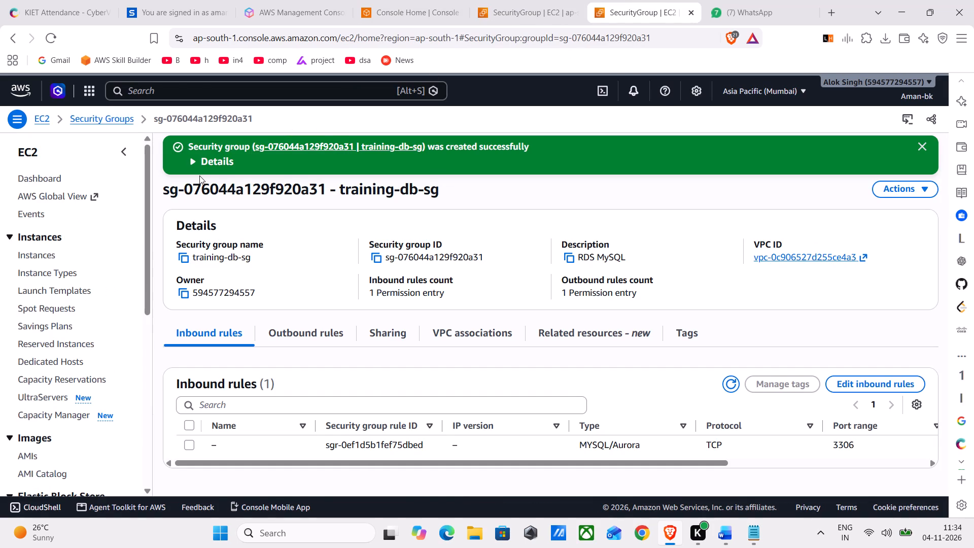
scroll(89, 370, down, 4)
right_click(72, 381)
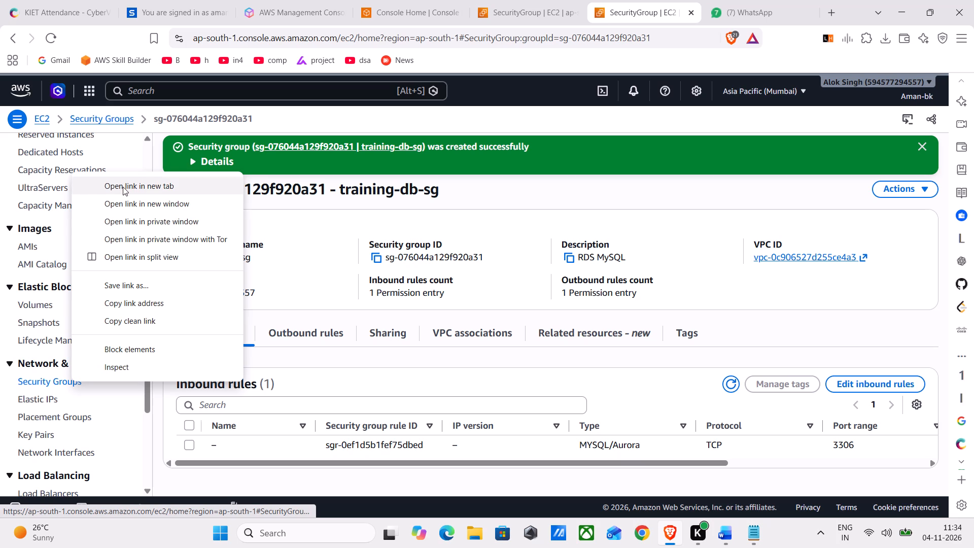
click(123, 187)
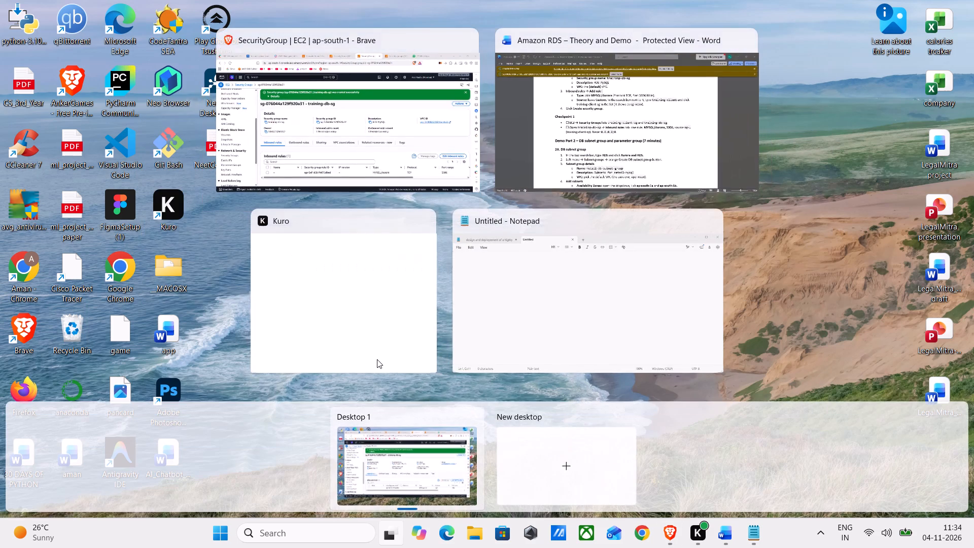
Recheck the Word handout, return to Brave, and look through the Security Groups list for training-client-sg and training-db-sg as Checkpoint 1 asks.
click(566, 155)
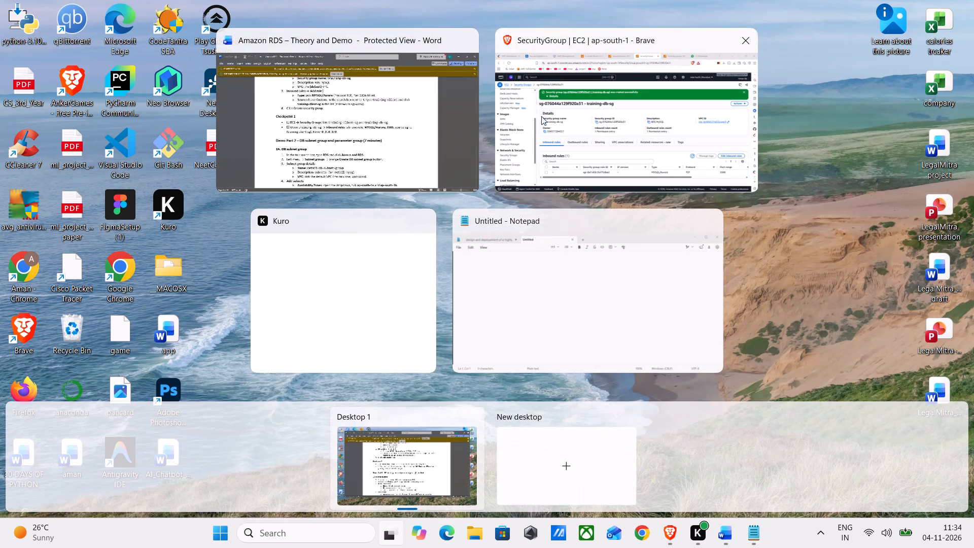
click(541, 116)
click(678, 7)
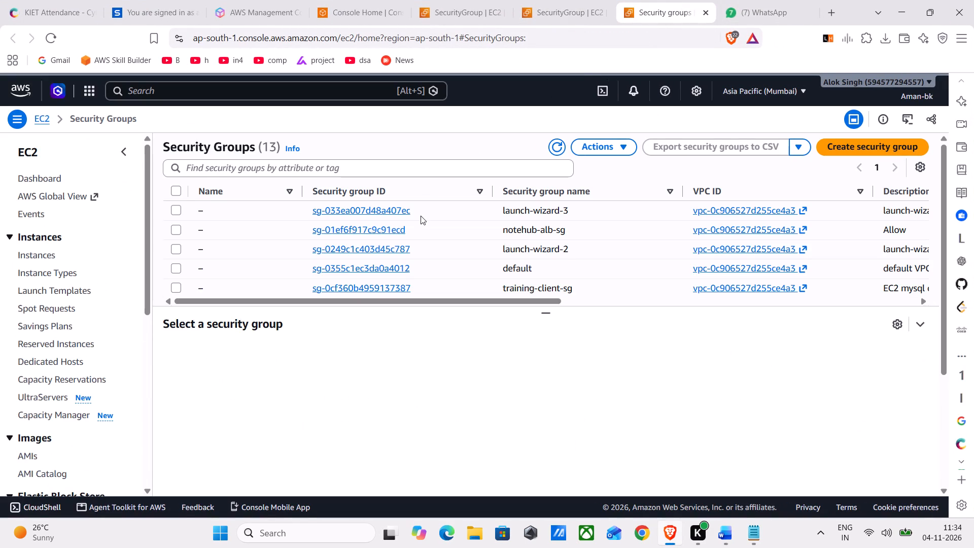
scroll(421, 216, down, 1)
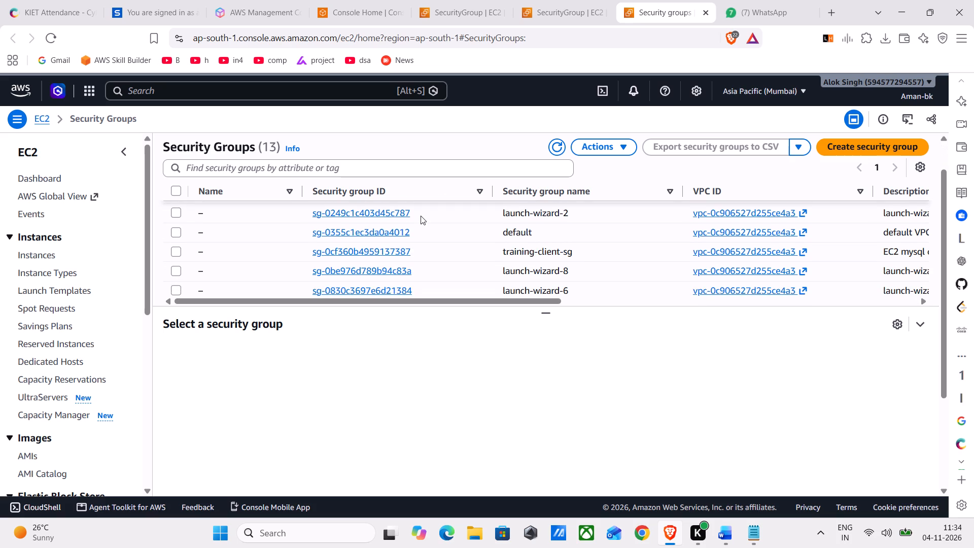
scroll(421, 216, down, 3)
scroll(421, 216, up, 1)
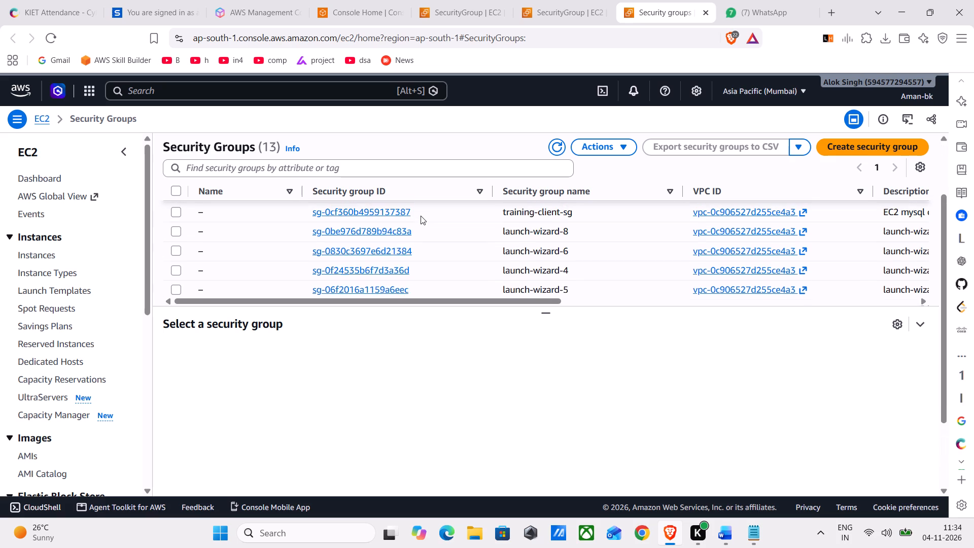
scroll(421, 216, up, 3)
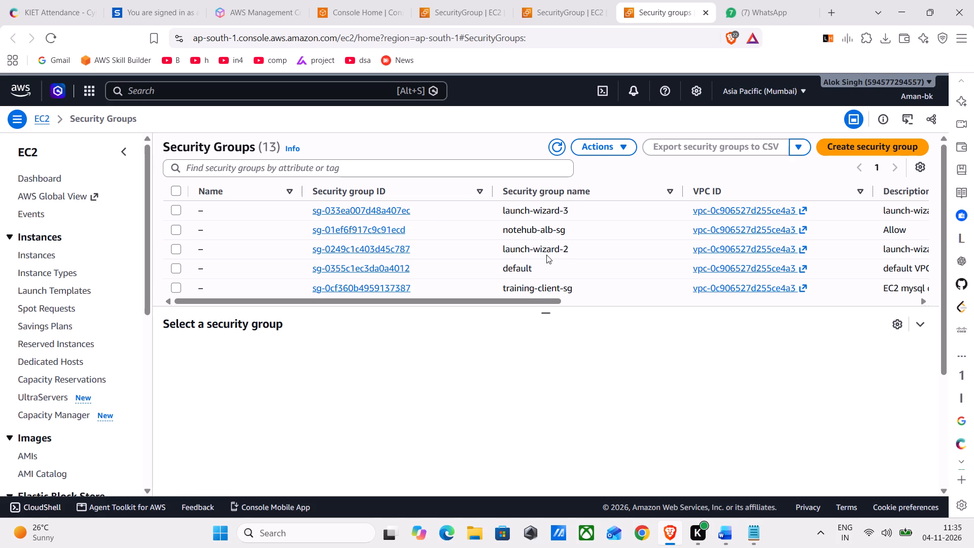
scroll(550, 260, down, 3)
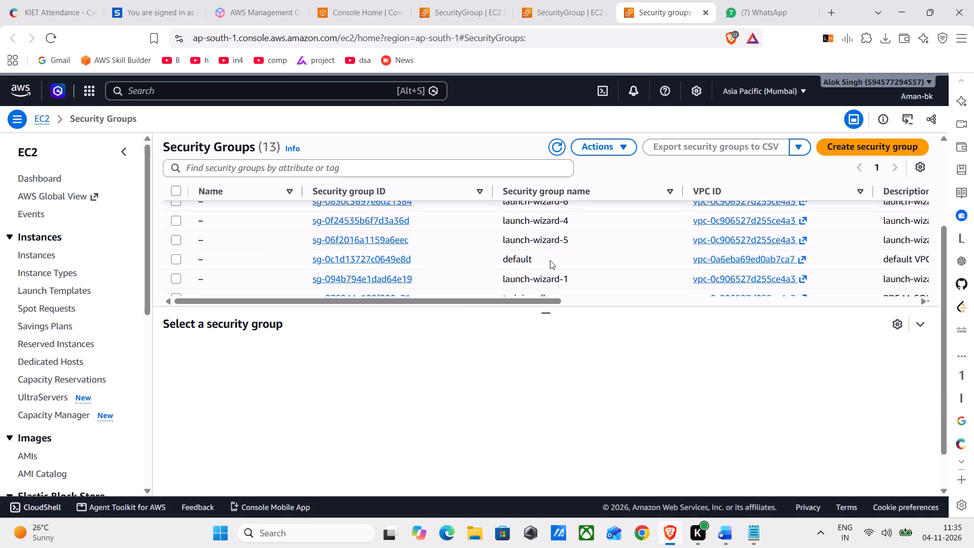
scroll(550, 260, down, 2)
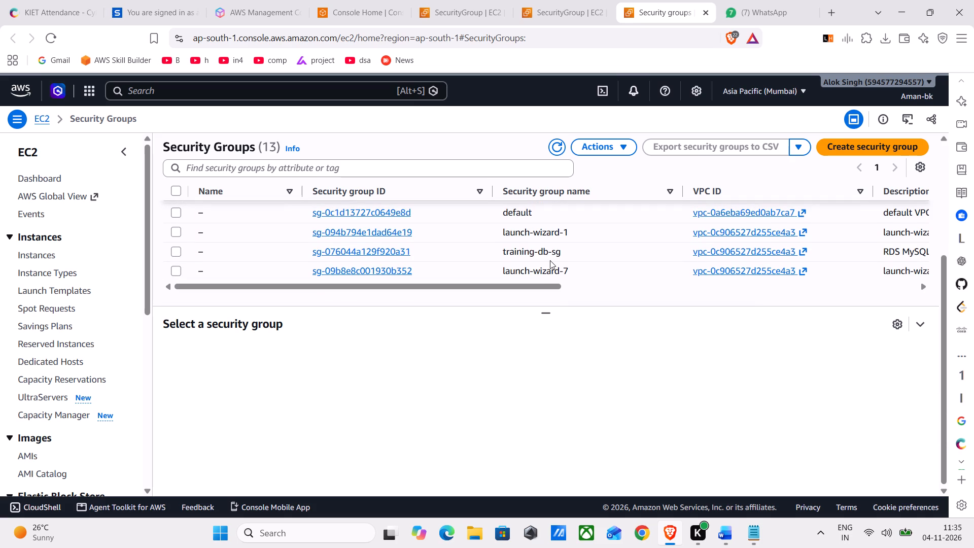
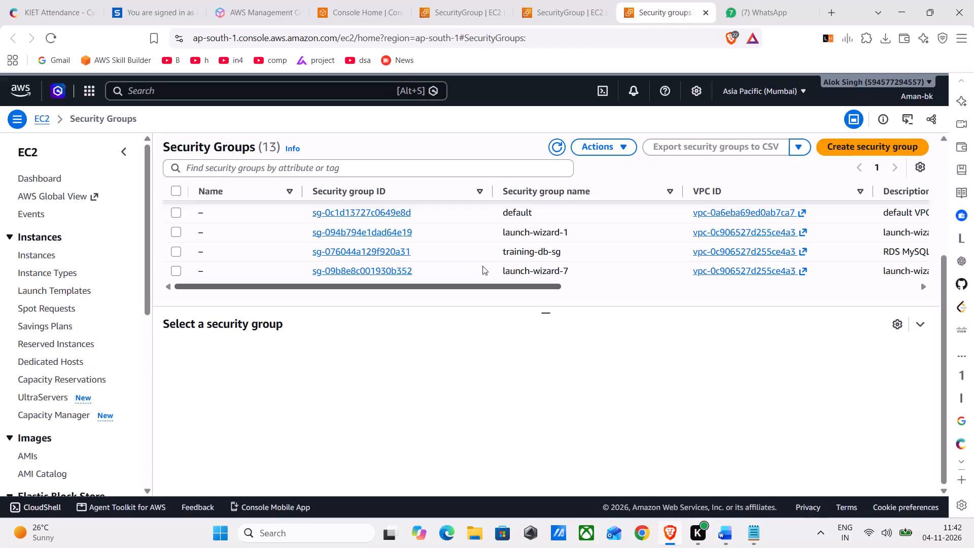
Examine the Security Groups list again for the training-client-sg and training-db-sg entries required by Checkpoint 1.
scroll(474, 237, down, 1)
scroll(474, 237, up, 2)
scroll(474, 237, down, 2)
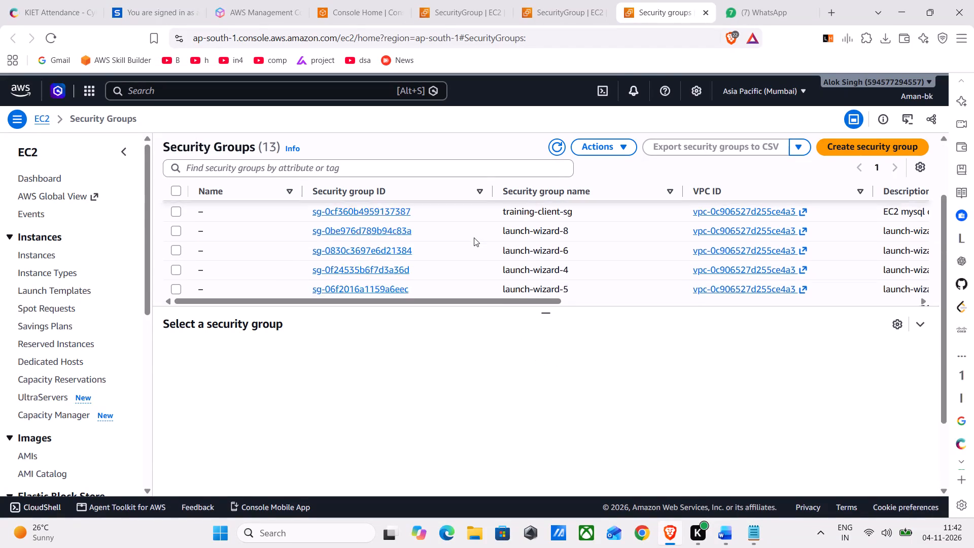
scroll(474, 237, up, 2)
scroll(474, 237, down, 3)
scroll(474, 237, up, 4)
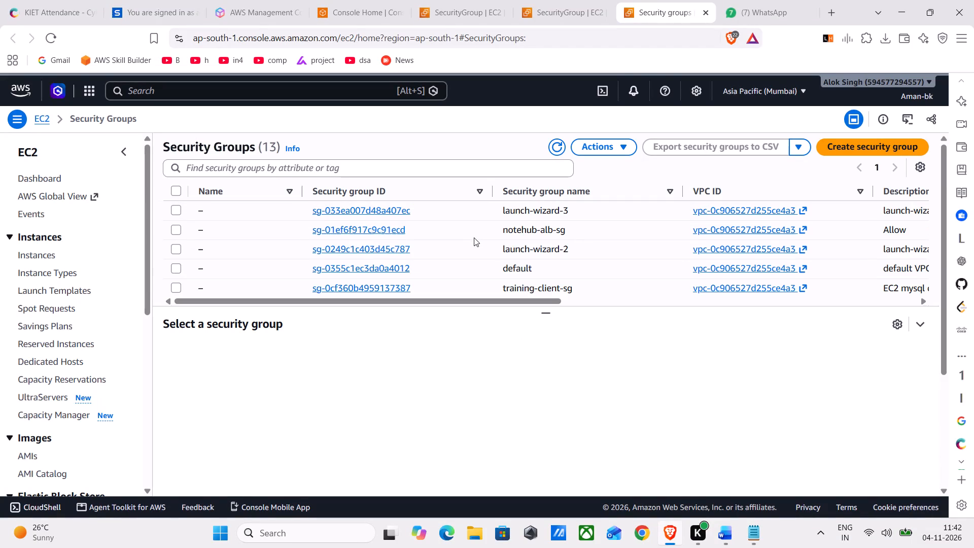
scroll(474, 237, down, 2)
scroll(474, 237, up, 3)
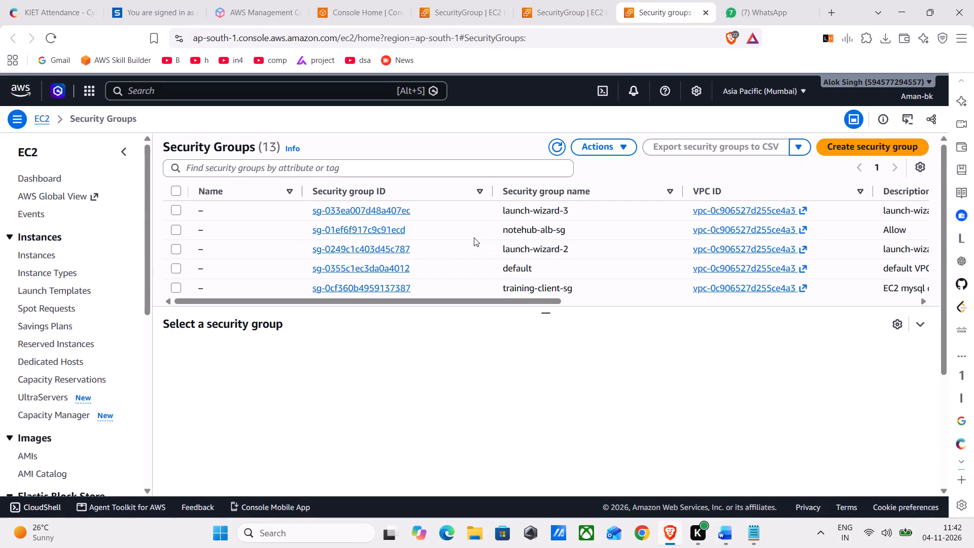
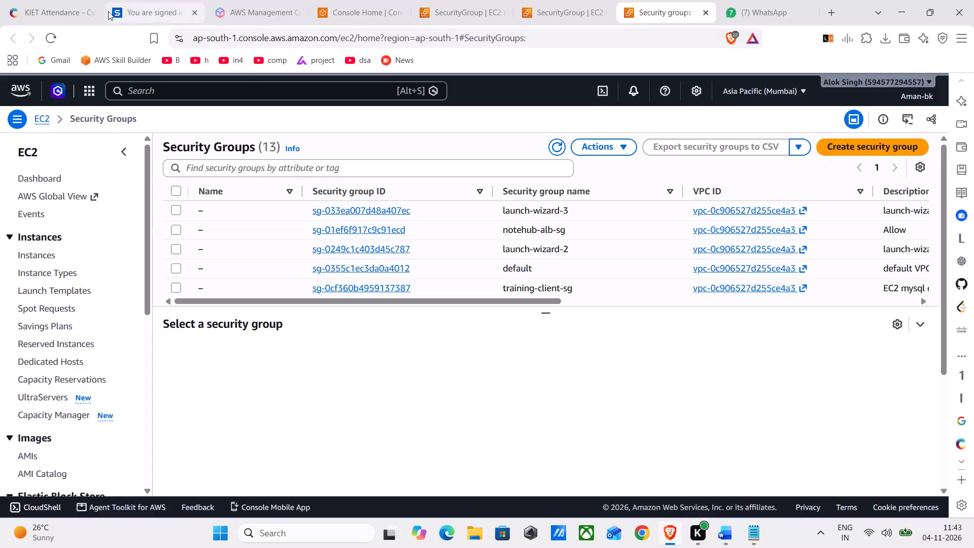
Switch to the KIET Attendance page and view the daywise attendance for Advance Databases.
click(58, 5)
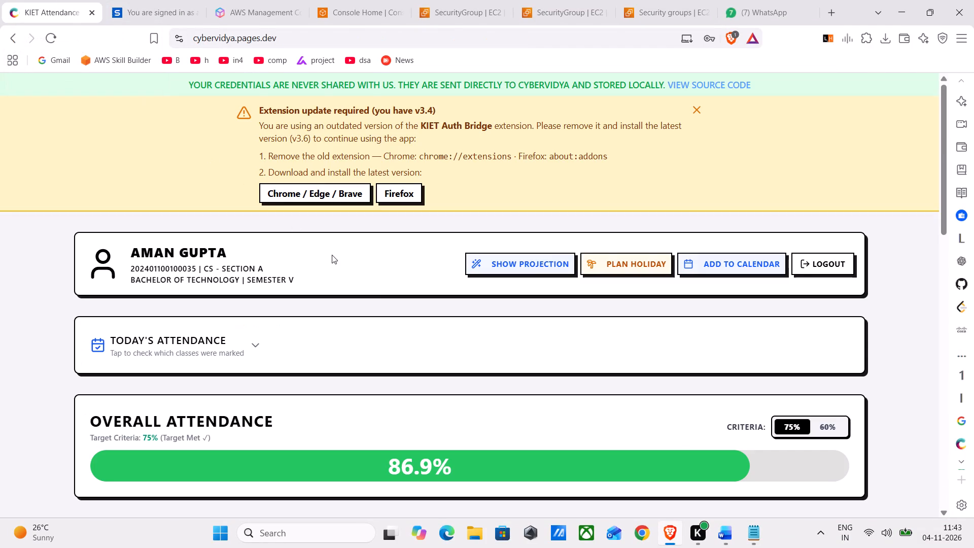
scroll(419, 353, down, 2)
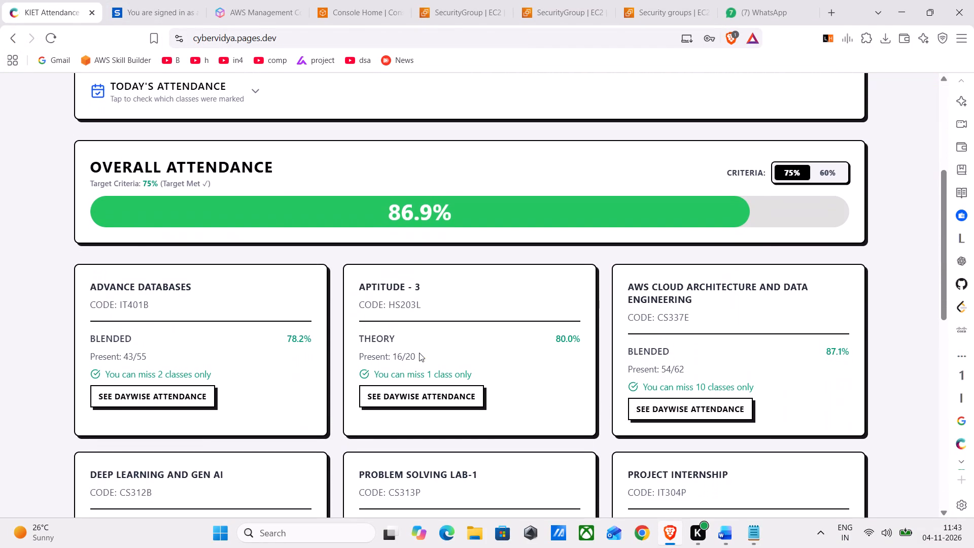
click(162, 399)
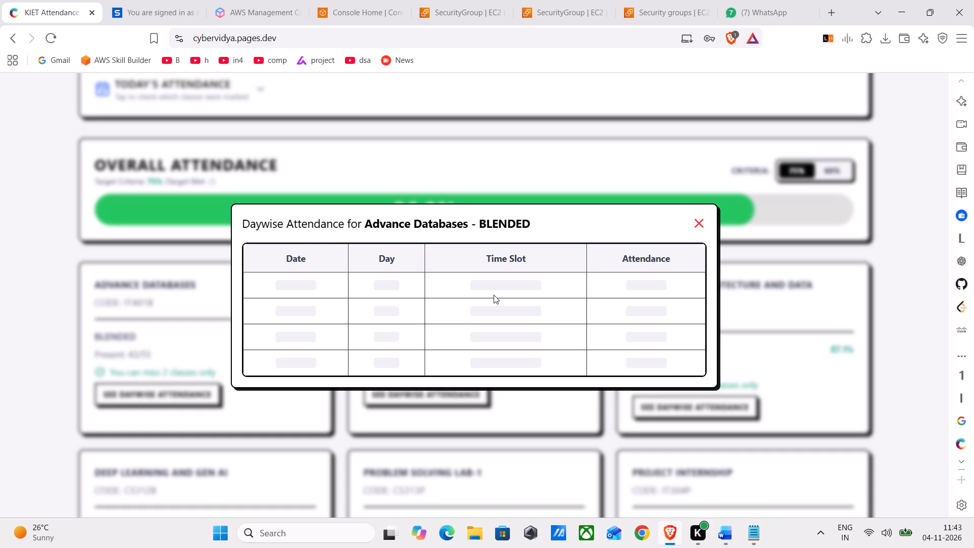
click(700, 280)
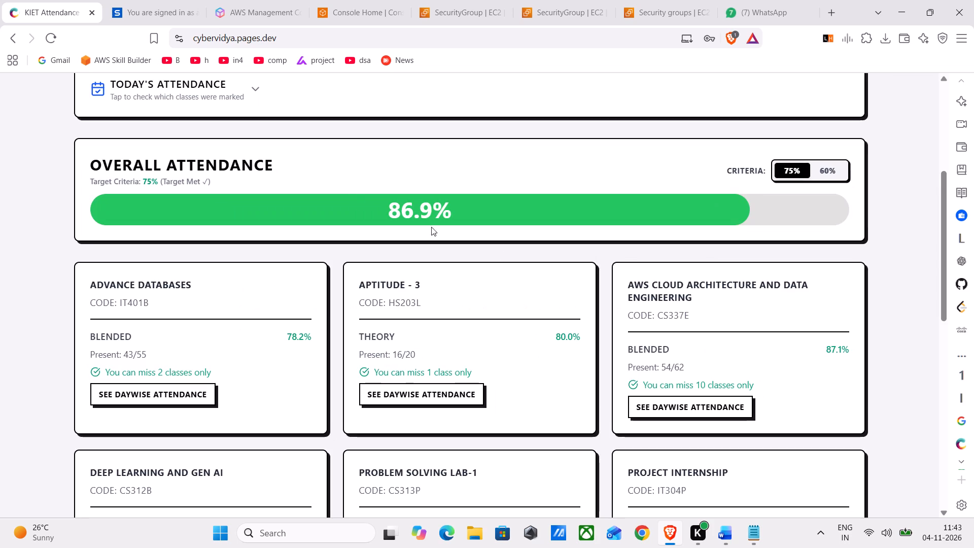
Expand today's attendance and go back one day to view yesterday's classes.
click(255, 91)
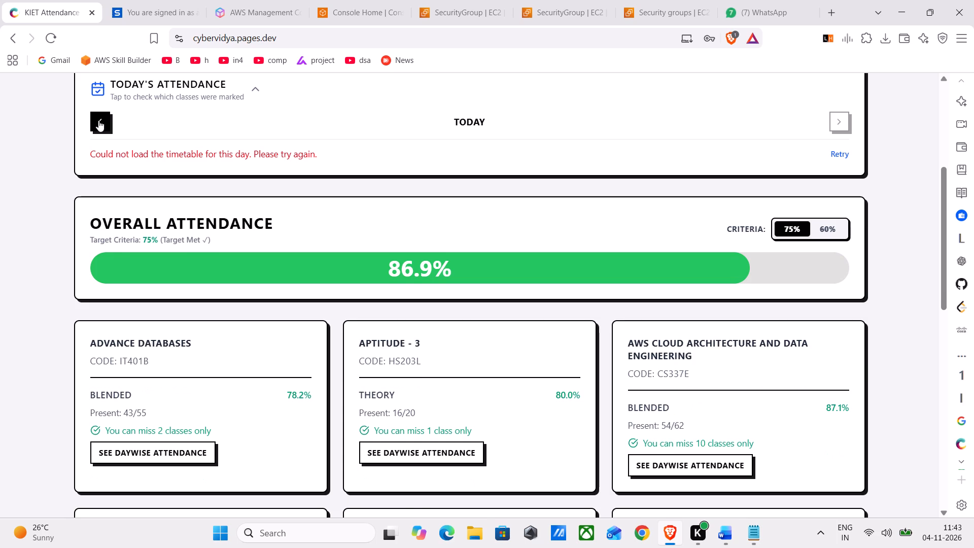
click(98, 120)
View the daywise attendance for Aptitude - 3, closing its details when done.
scroll(295, 214, down, 1)
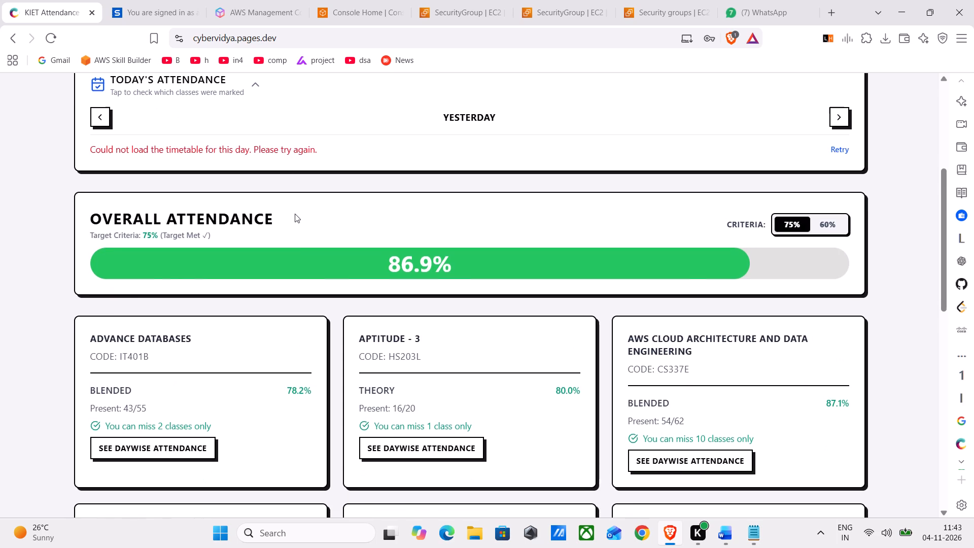
scroll(295, 214, down, 1)
click(395, 217)
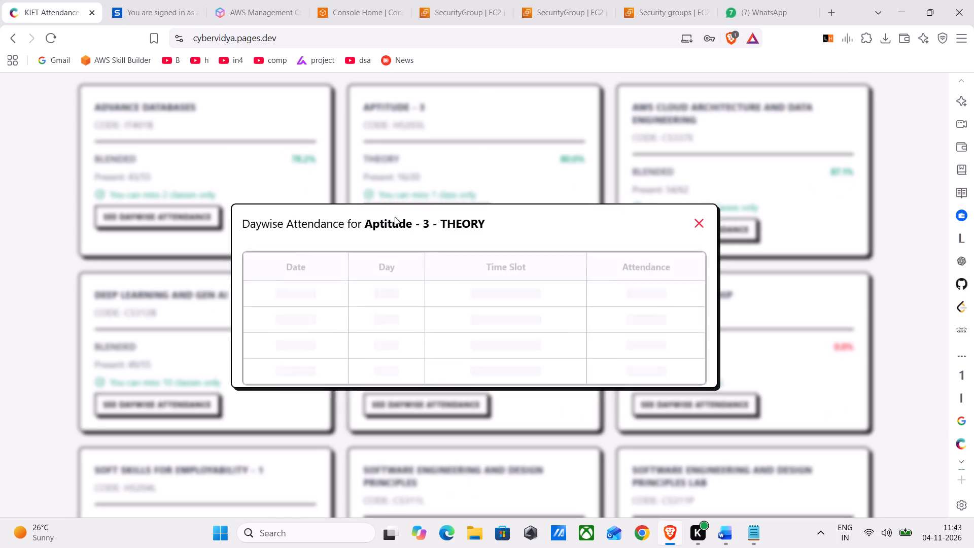
click(701, 280)
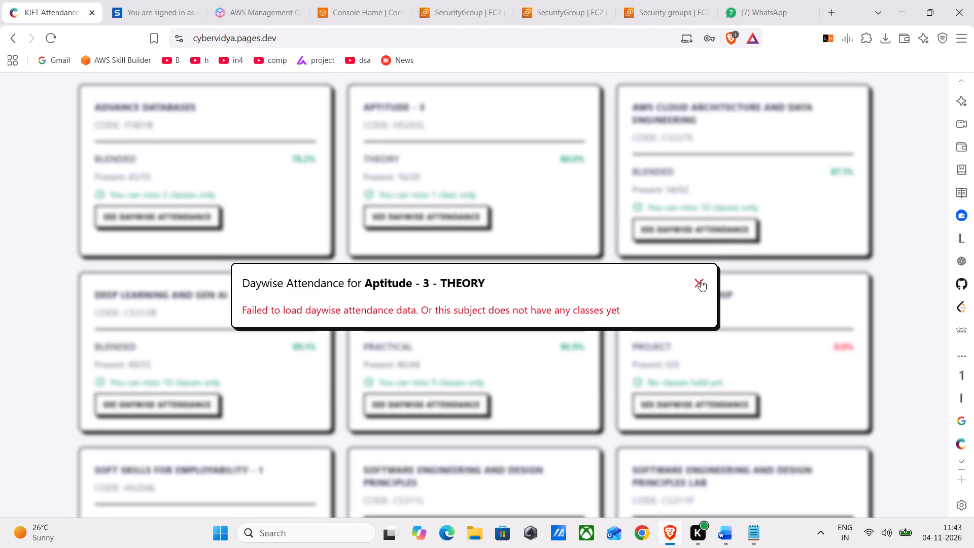
Examine the attendance cards of the remaining subjects, from Deep Learning and Gen AI through Theory of Computation.
scroll(553, 293, down, 2)
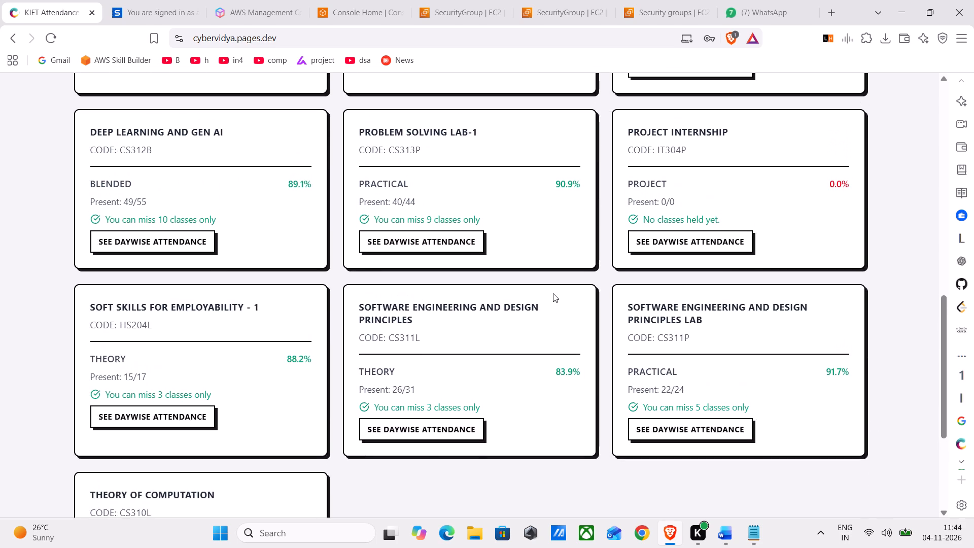
scroll(553, 293, down, 1)
scroll(553, 293, up, 2)
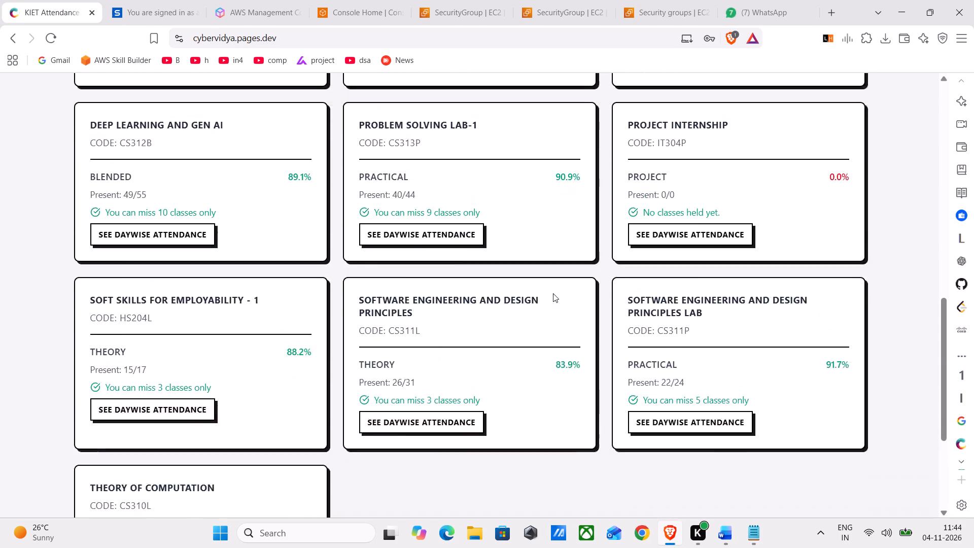
scroll(553, 293, up, 1)
scroll(553, 293, down, 2)
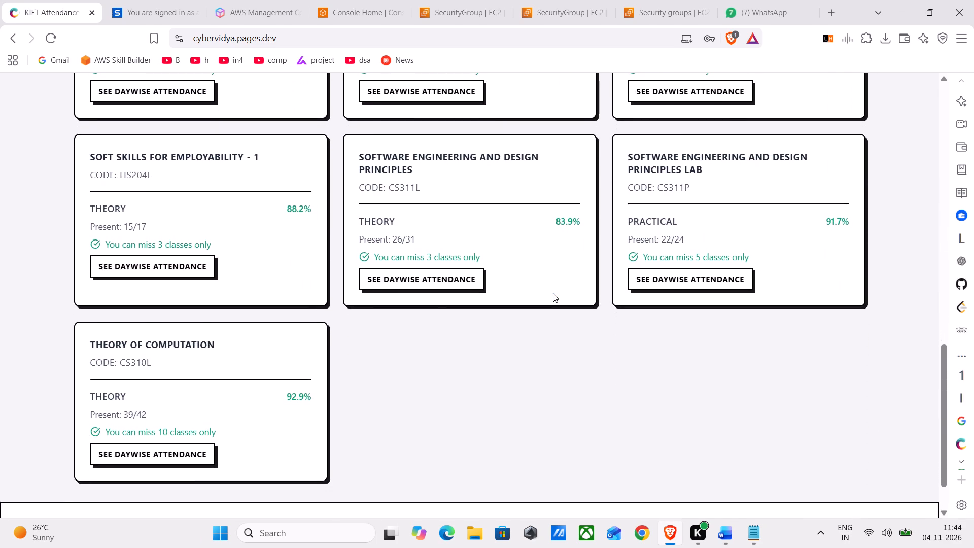
scroll(553, 293, down, 1)
scroll(553, 293, up, 5)
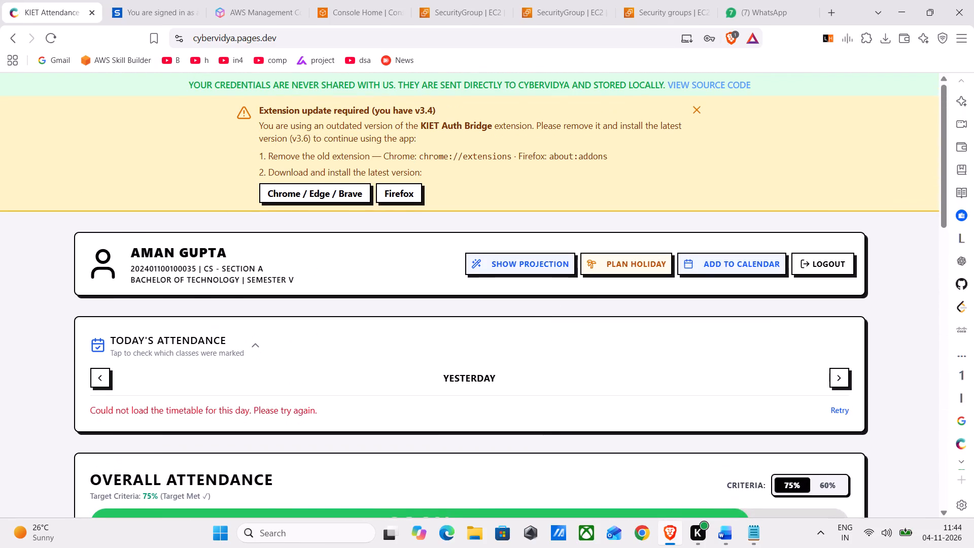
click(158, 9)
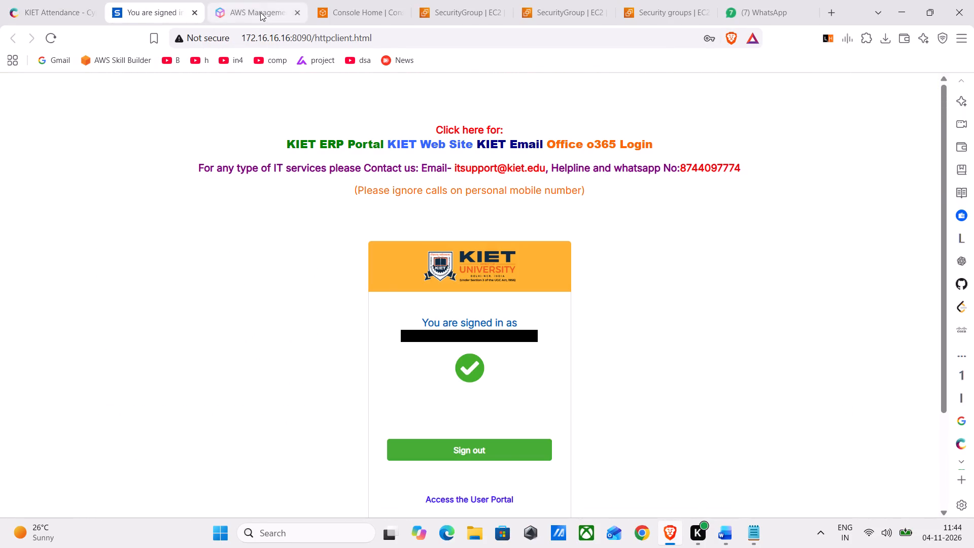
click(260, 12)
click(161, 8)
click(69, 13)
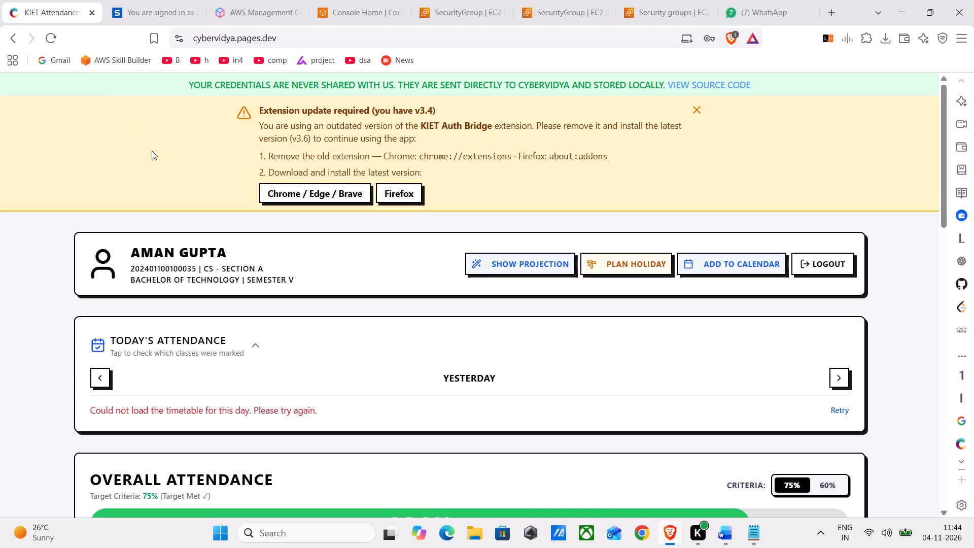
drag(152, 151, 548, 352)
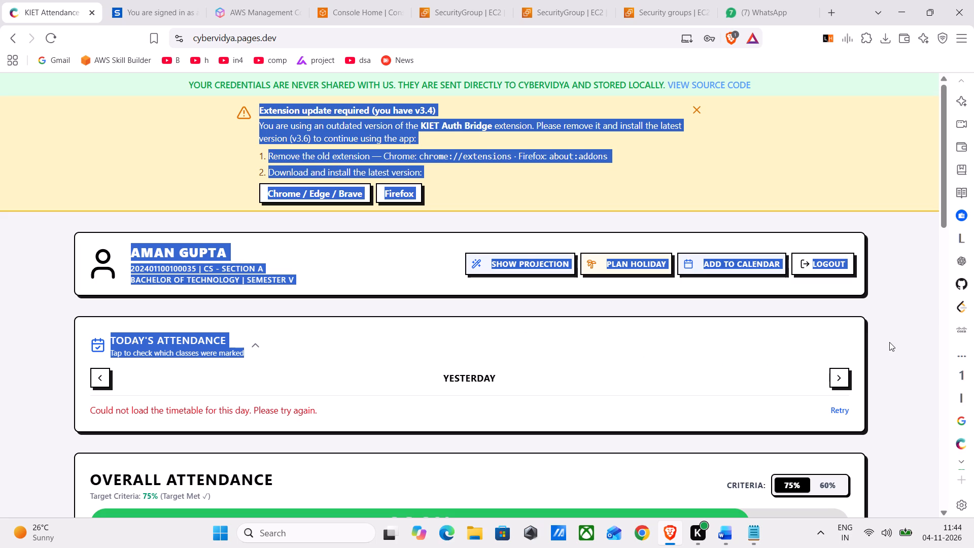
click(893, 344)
Browse the system calendar backwards from November to January 2026, closing it when done.
click(941, 532)
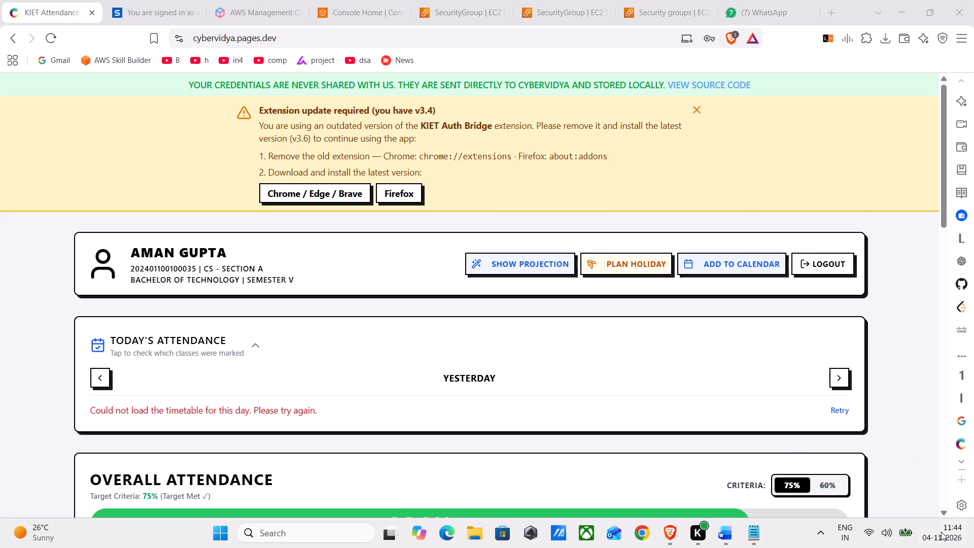
scroll(876, 413, down, 3)
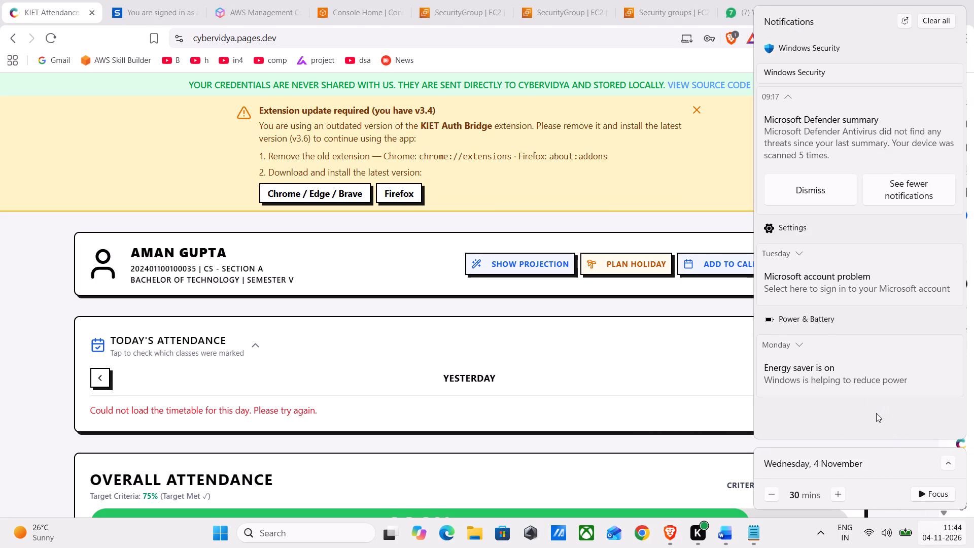
click(946, 464)
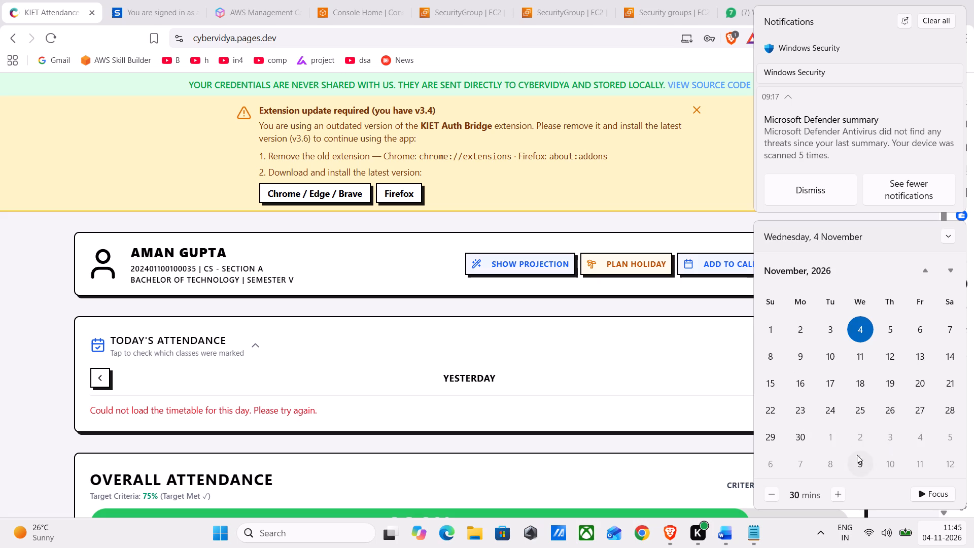
scroll(810, 410, up, 7)
click(949, 238)
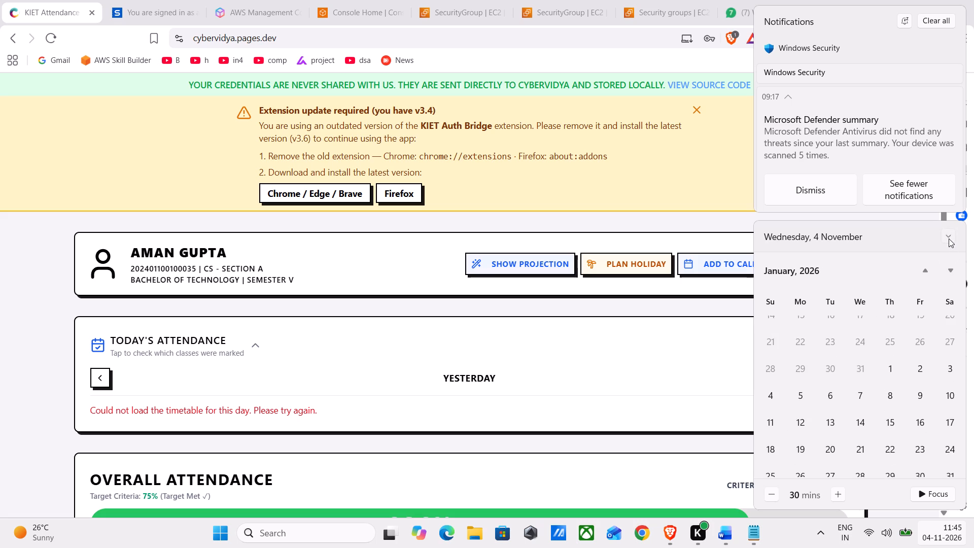
click(734, 218)
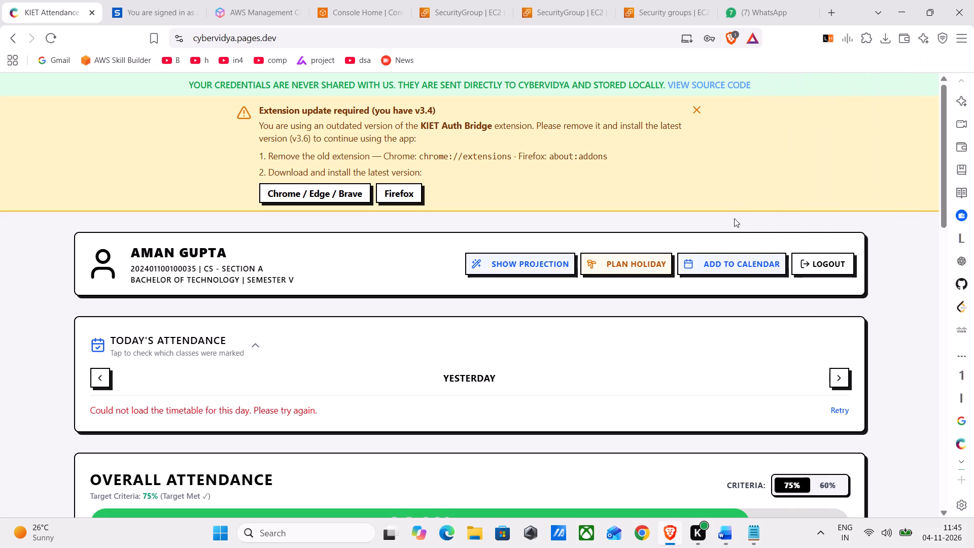
Review the subject attendance cards again down to Theory of Computation.
scroll(366, 387, down, 5)
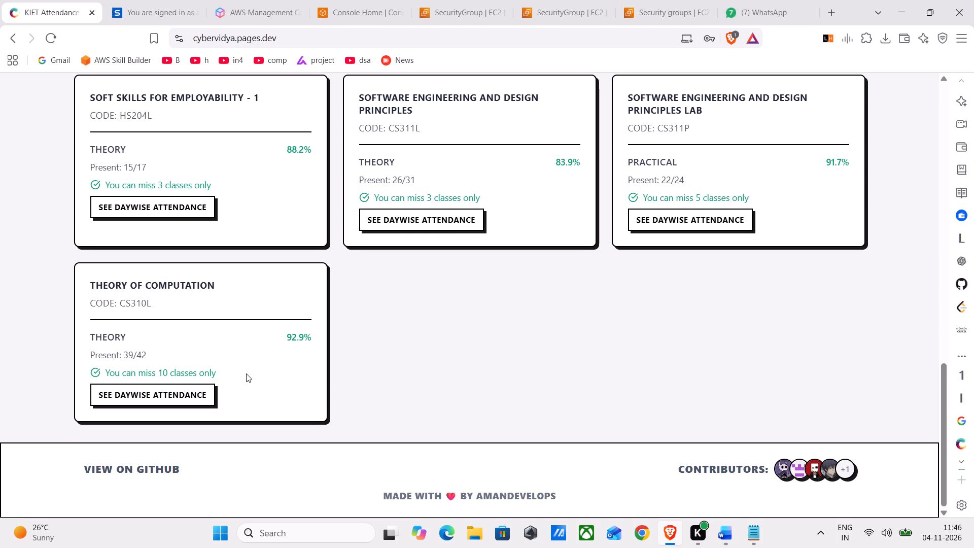
scroll(246, 373, up, 2)
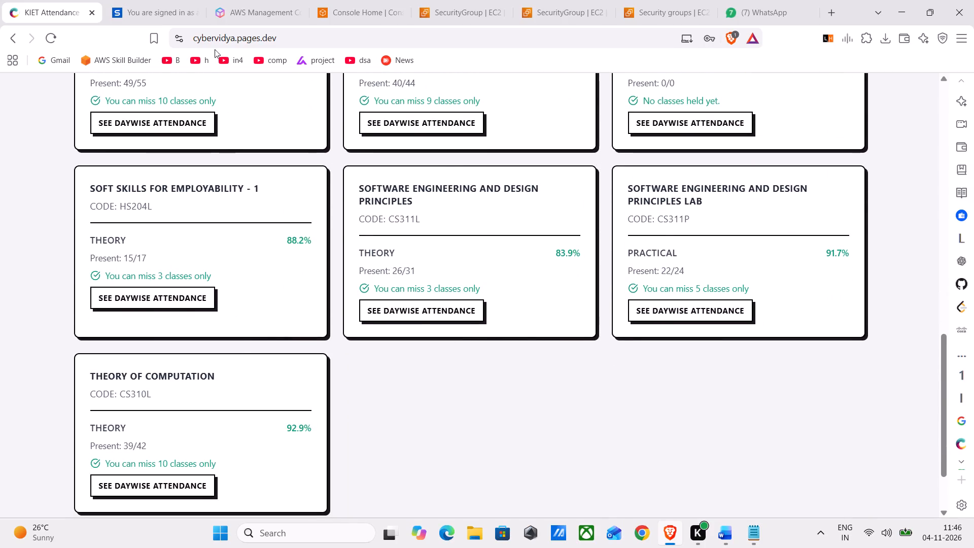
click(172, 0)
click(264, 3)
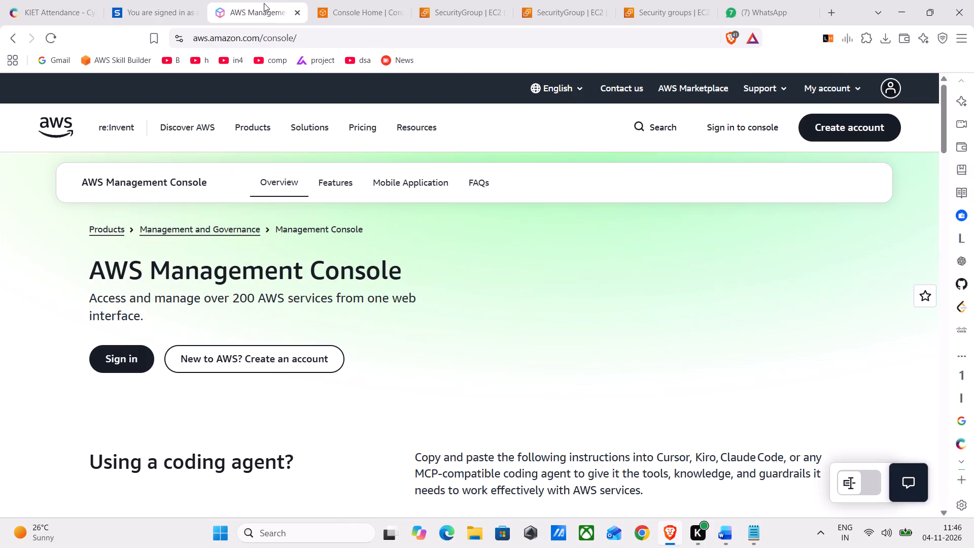
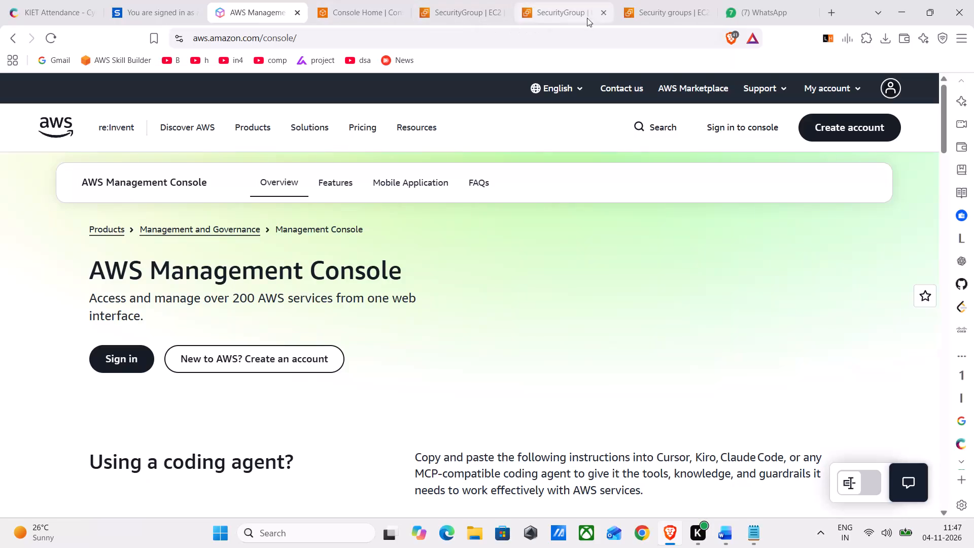
Open the training-db-sg security group in EC2 and check its inbound rule against Checkpoint 1 in the Word handout.
click(666, 11)
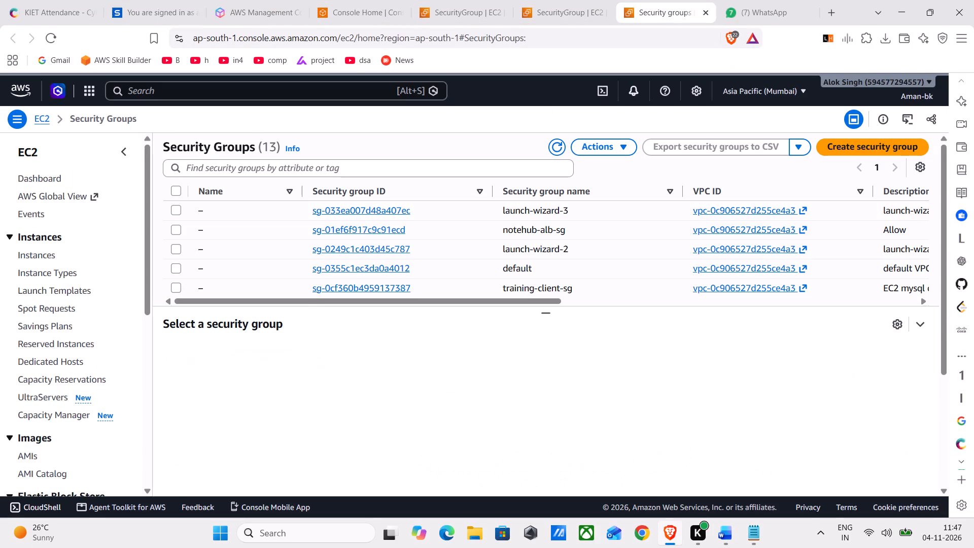
click(565, 158)
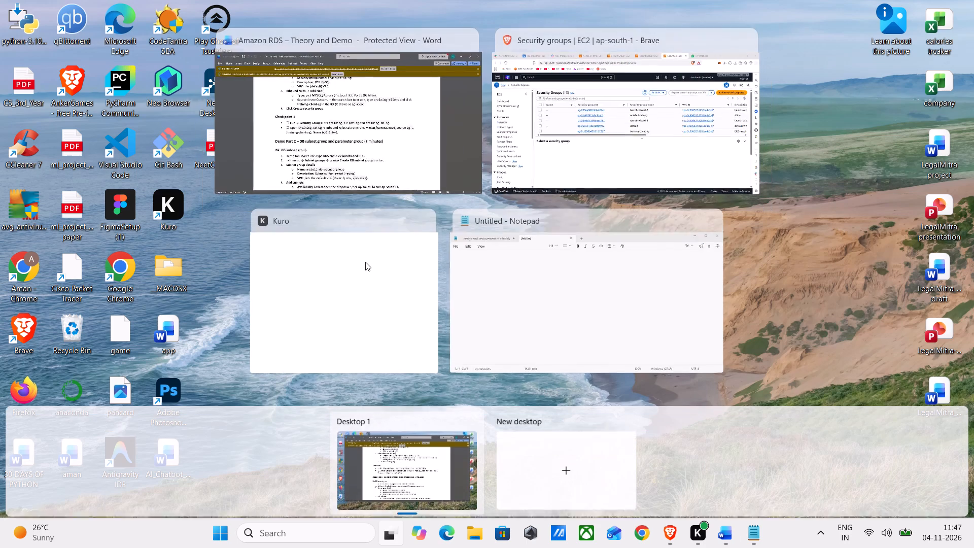
click(542, 144)
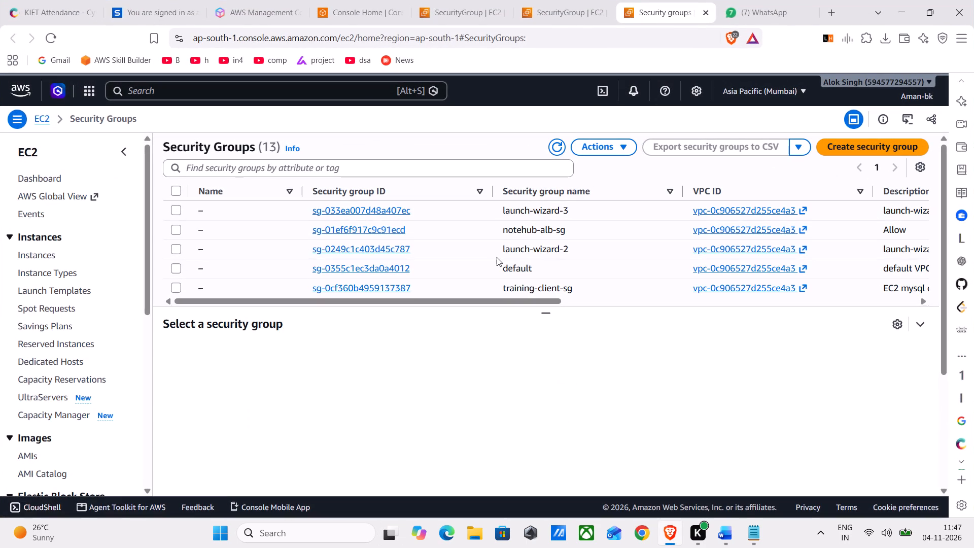
scroll(497, 257, down, 3)
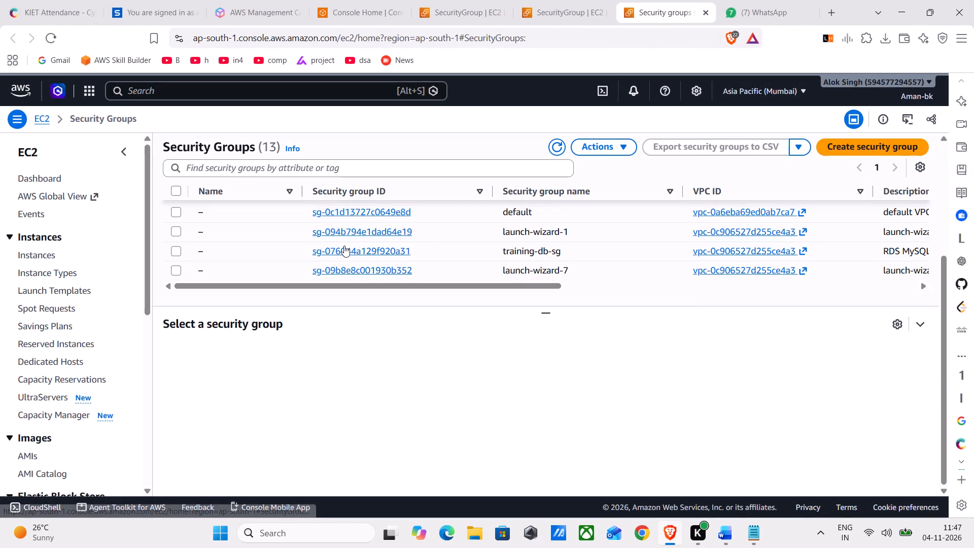
click(344, 246)
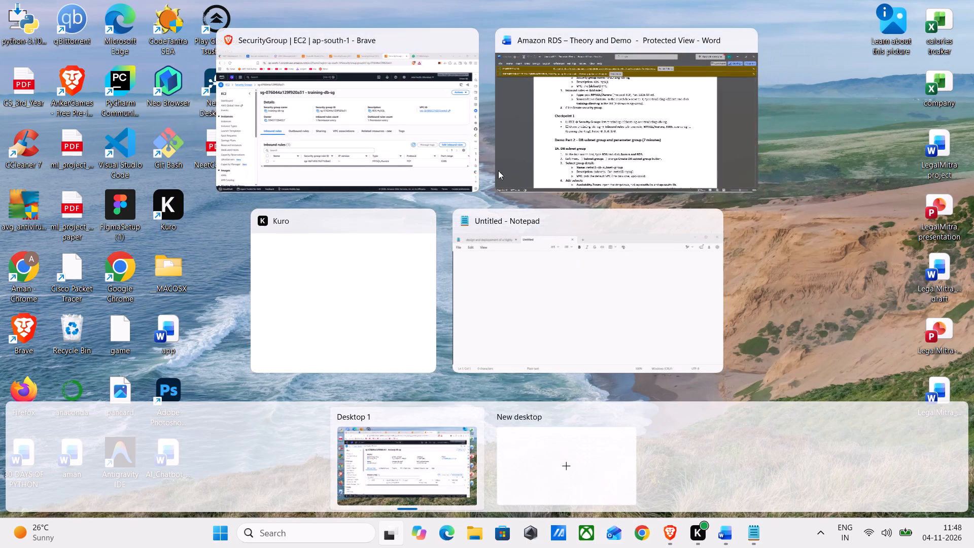
click(532, 160)
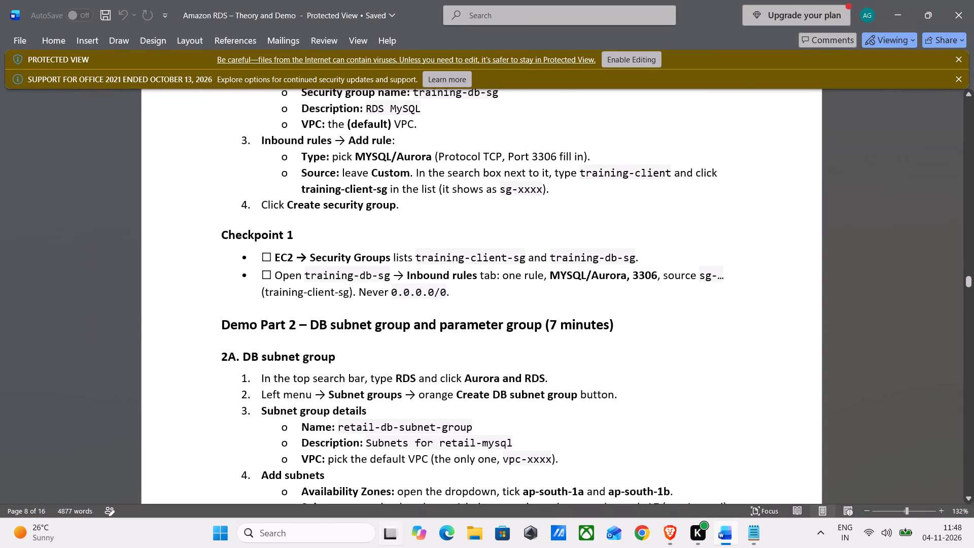
click(609, 126)
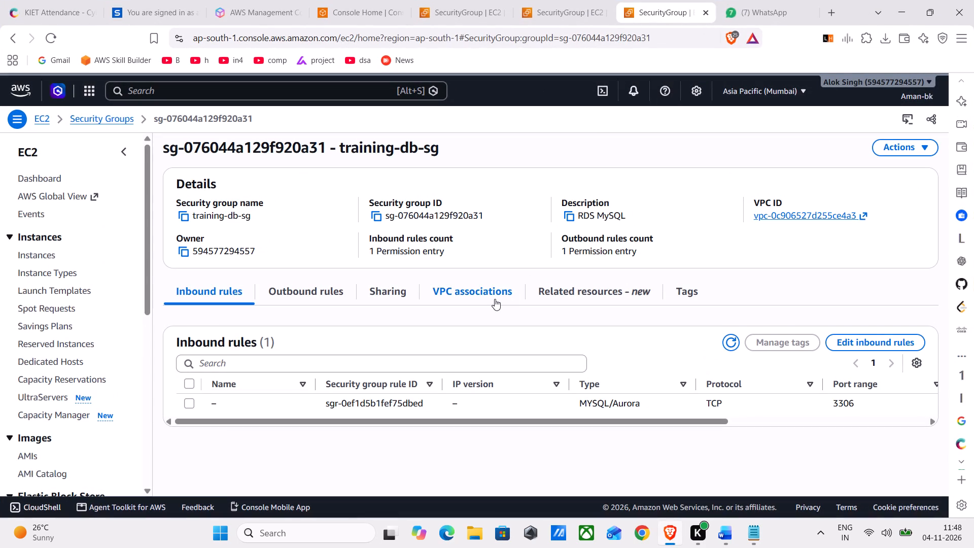
scroll(563, 409, left, 4)
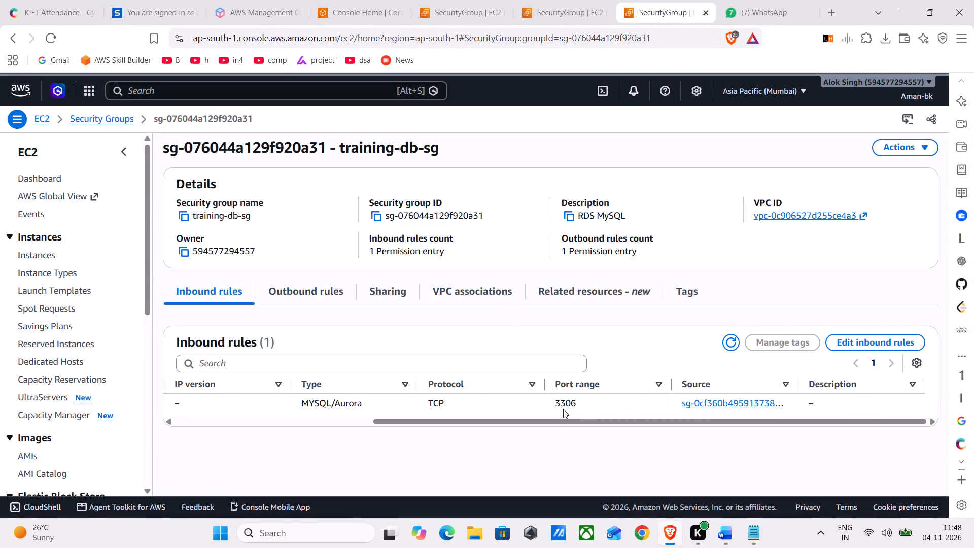
scroll(563, 409, right, 4)
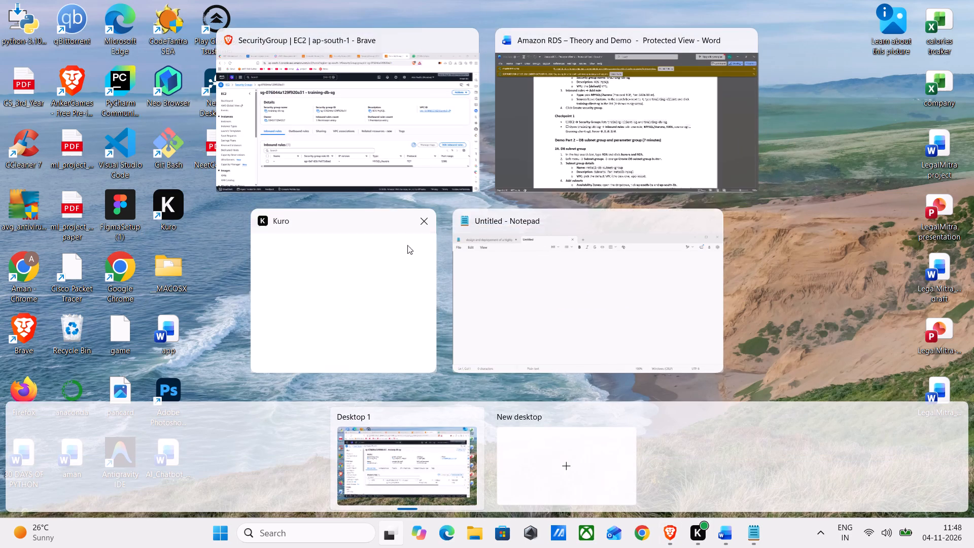
Read handout section 2A in Word, search the AWS console in Brave for rds, and open Aurora and RDS in a new tab.
click(538, 164)
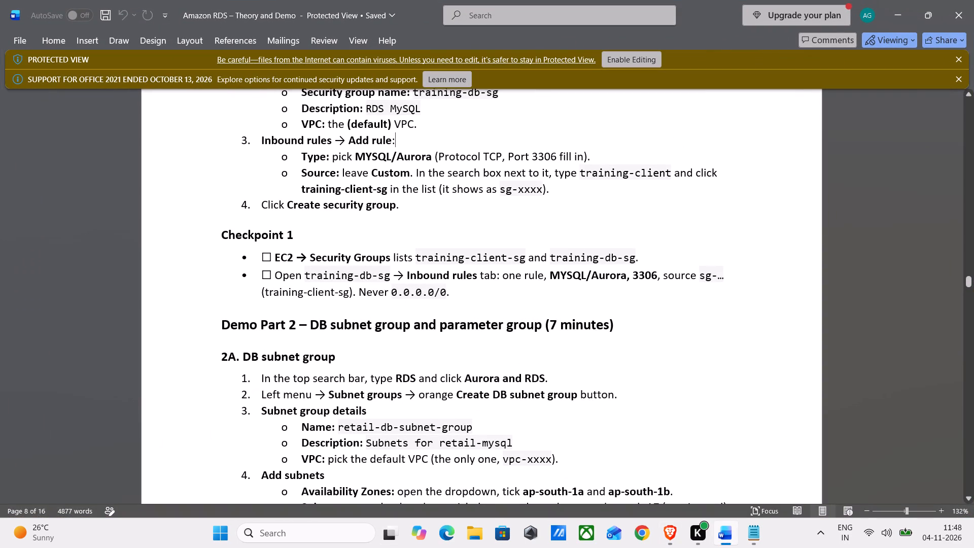
scroll(425, 303, down, 2)
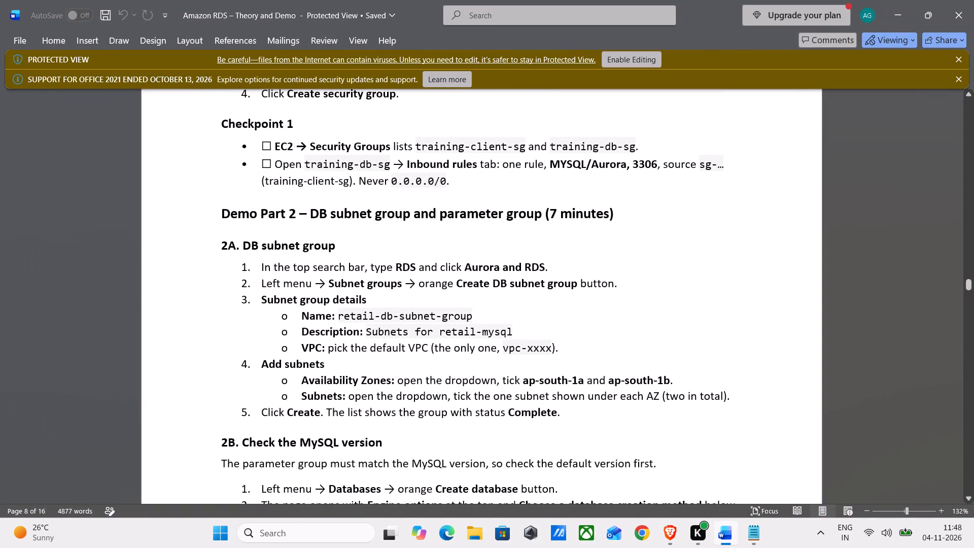
scroll(425, 303, down, 2)
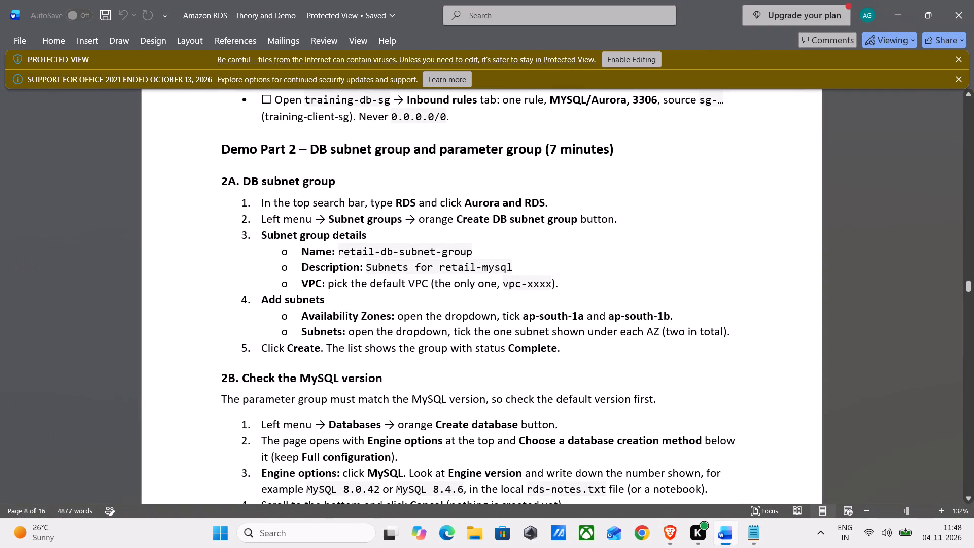
scroll(425, 303, down, 1)
click(529, 163)
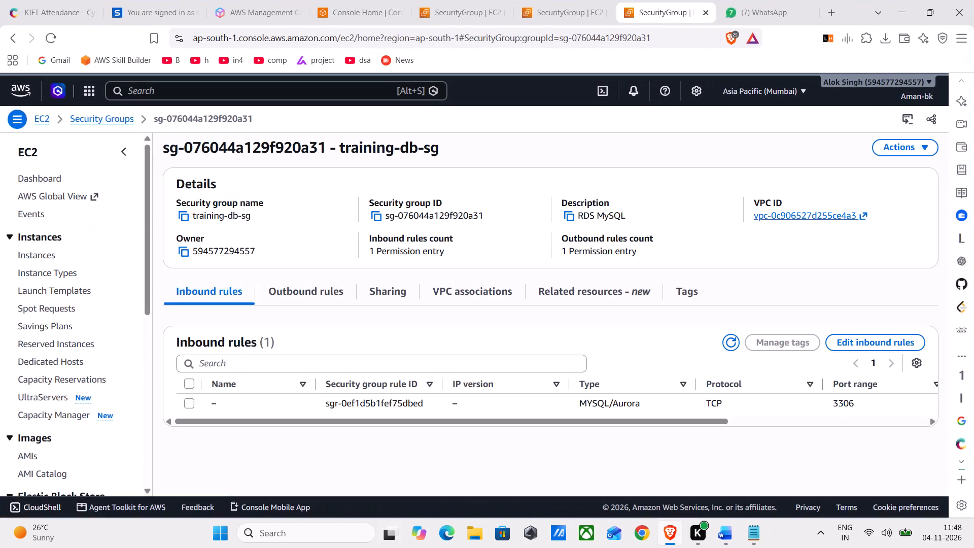
click(368, 9)
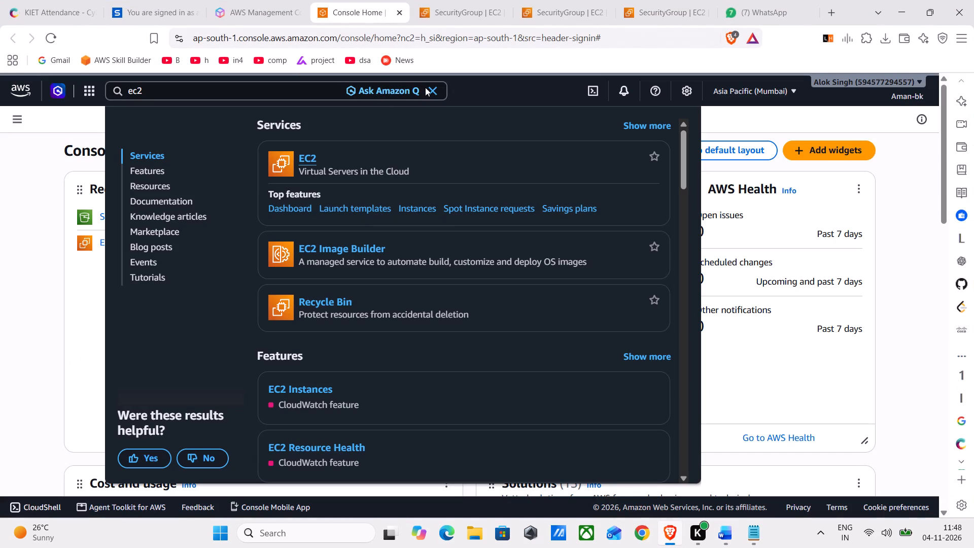
click(432, 86)
text(rds)
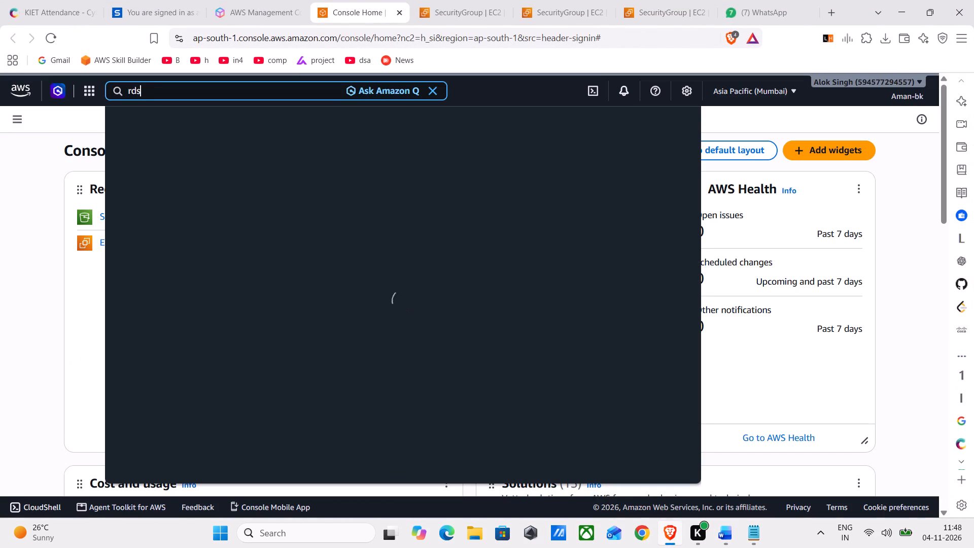
right_click(354, 162)
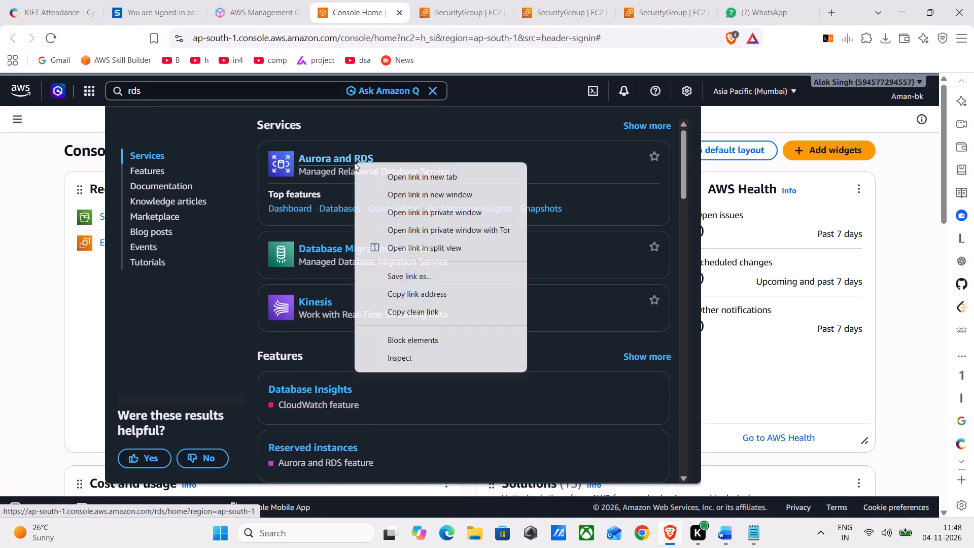
click(396, 182)
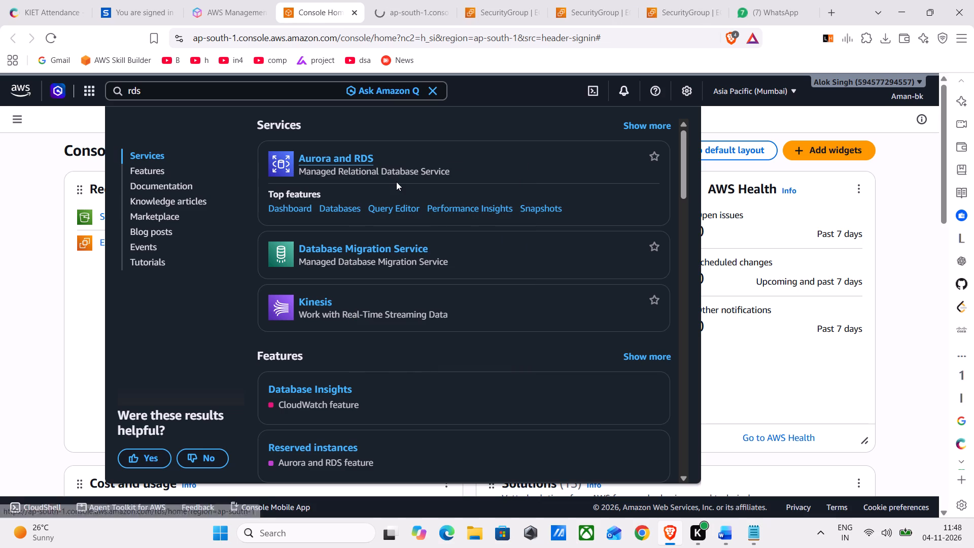
click(392, 5)
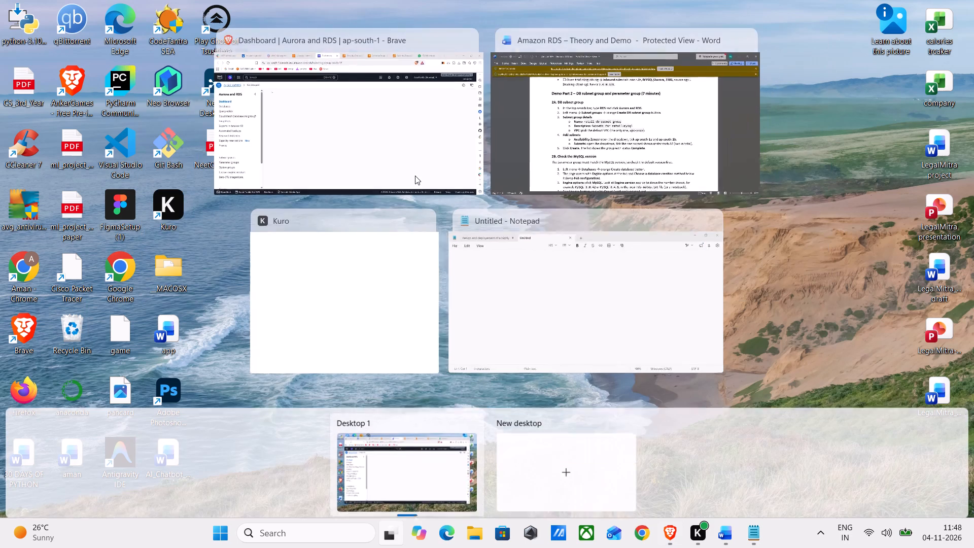
Following the handout, open the RDS subnet groups page in a new tab and start creating a DB subnet group.
click(534, 163)
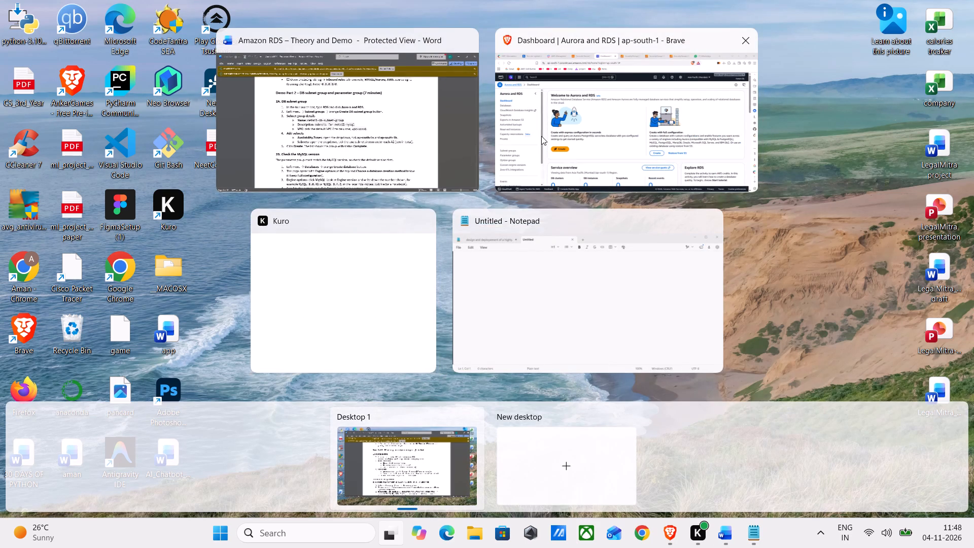
click(541, 136)
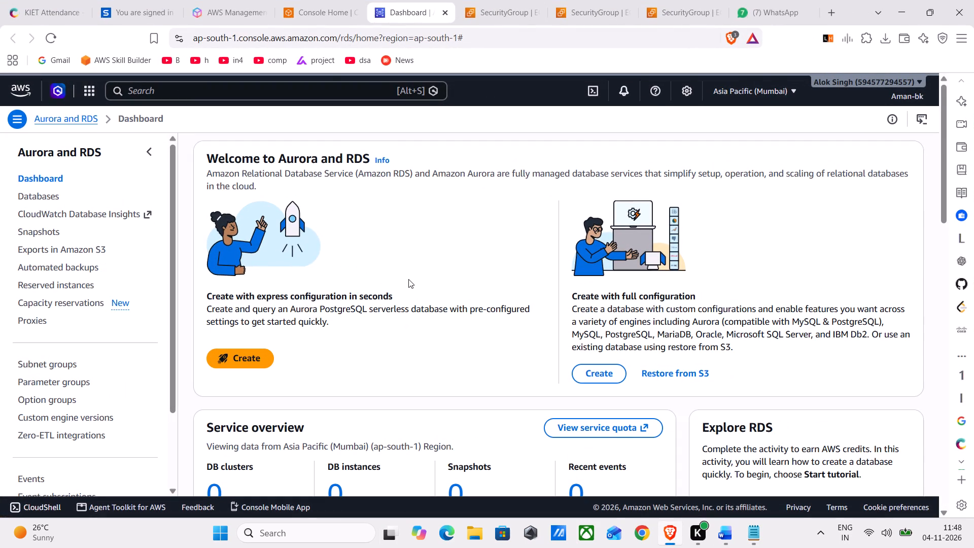
click(574, 158)
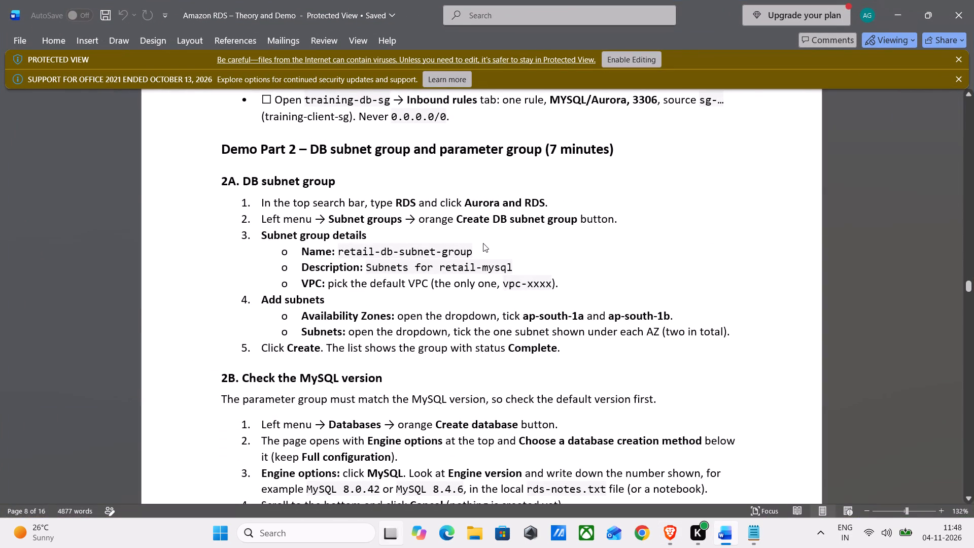
click(574, 137)
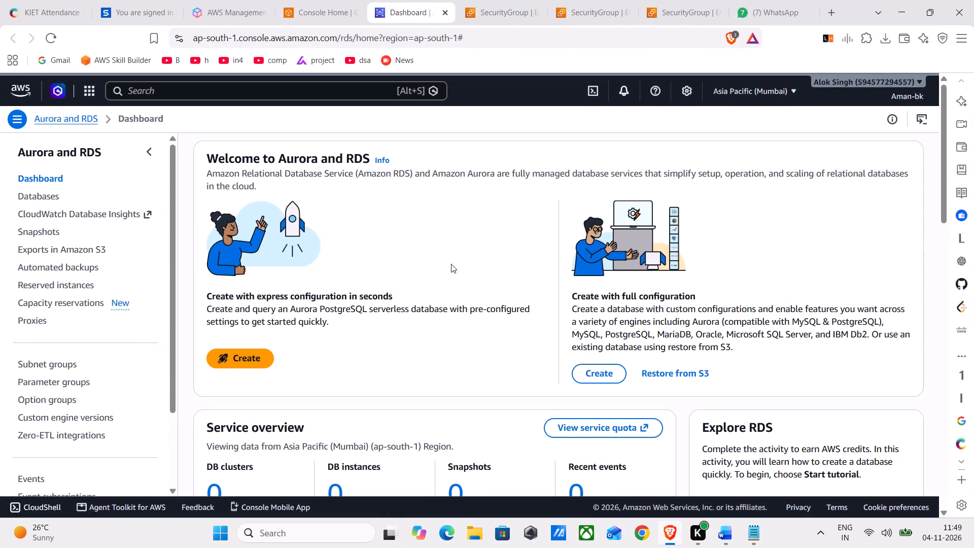
scroll(441, 271, down, 1)
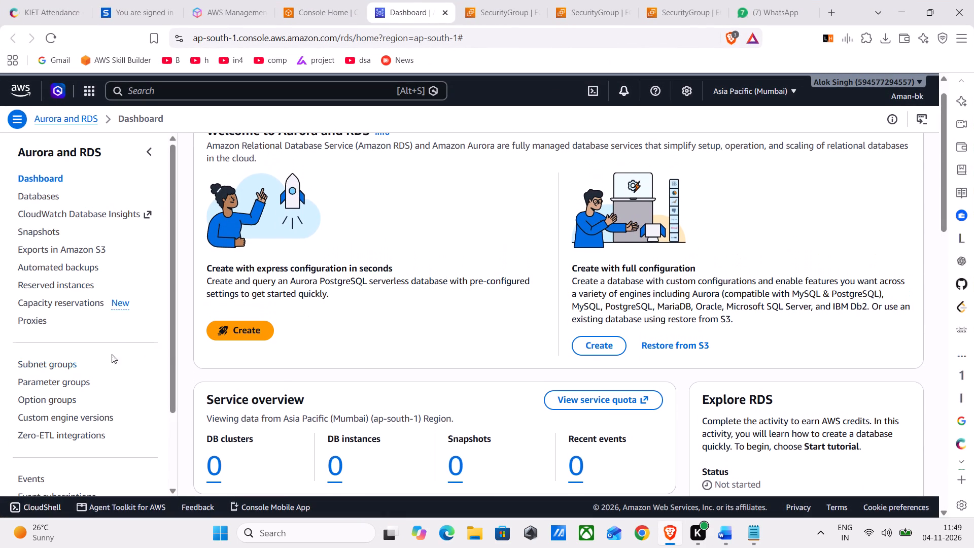
right_click(66, 365)
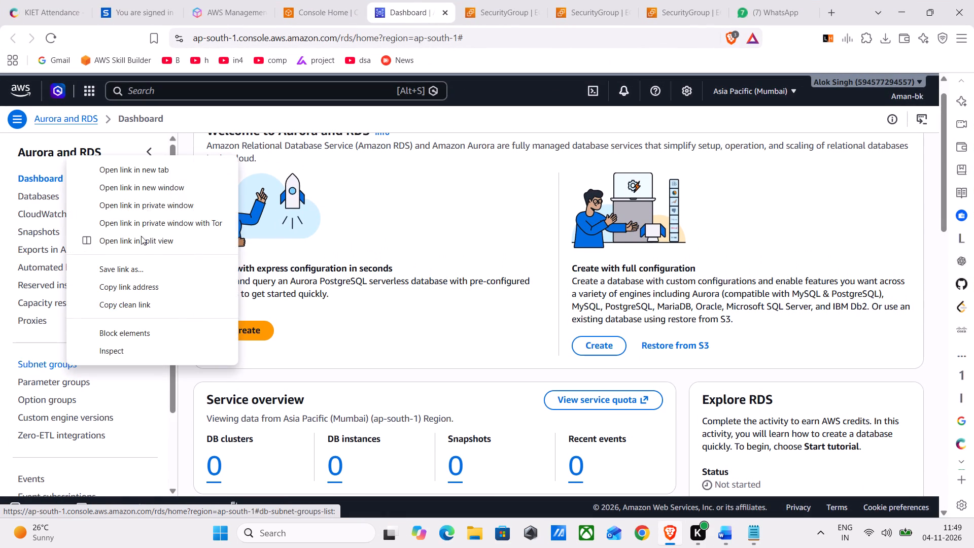
click(131, 168)
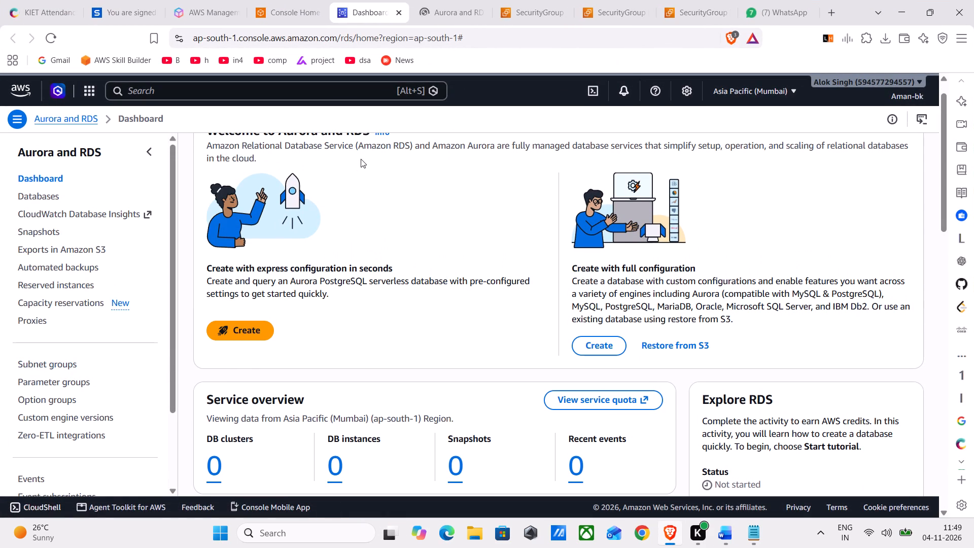
click(440, 11)
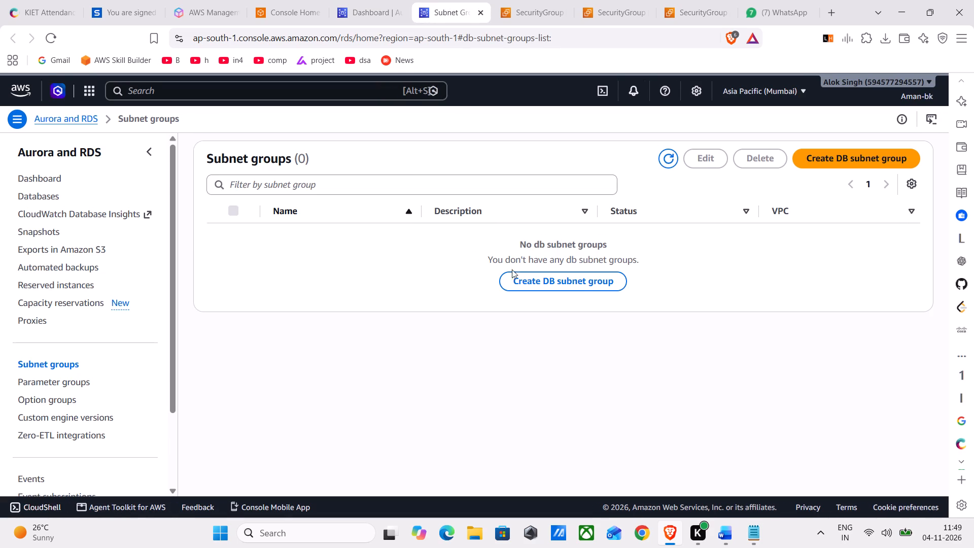
click(847, 160)
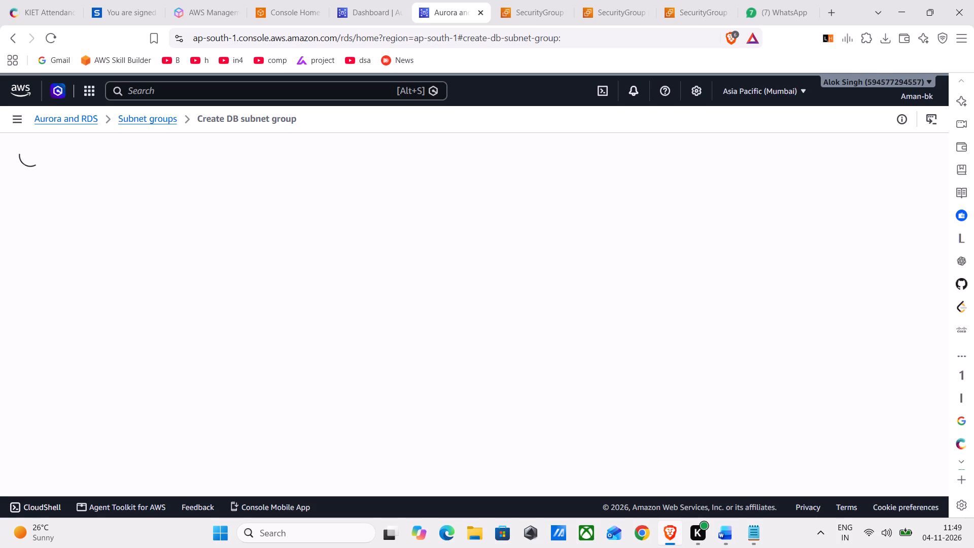
Copy the name retail-db-subnet-group from the Word handout into the new DB subnet group's Name field in Brave.
click(579, 137)
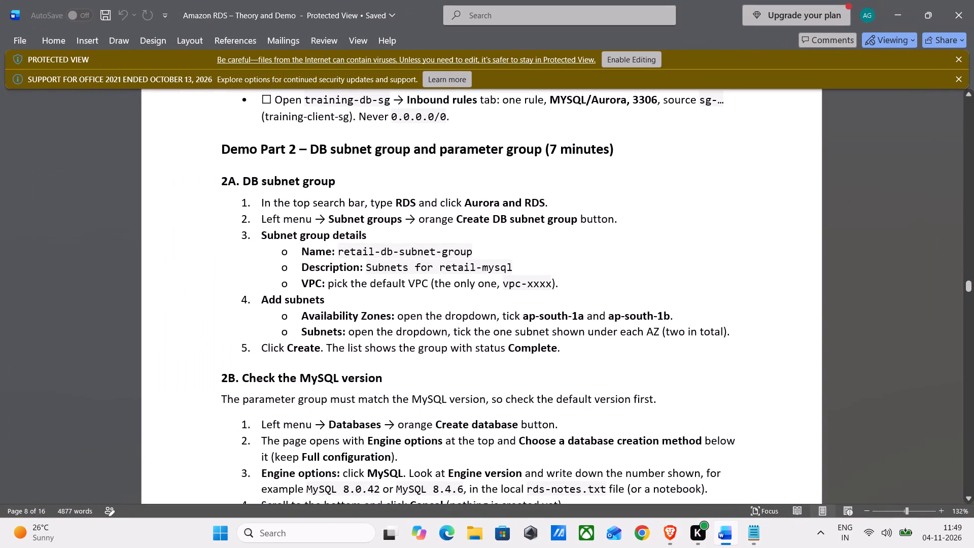
drag(475, 250, 360, 251)
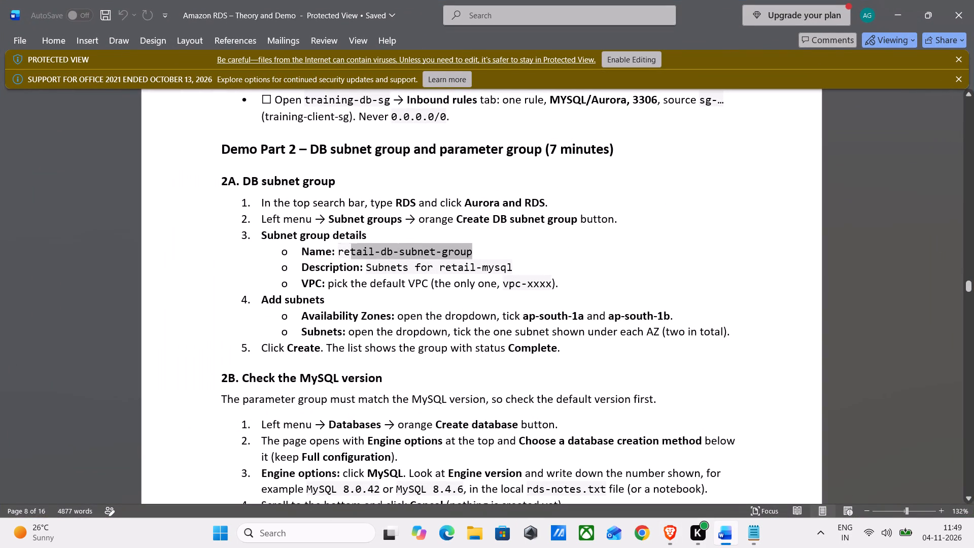
drag(360, 251, 351, 250)
right_click(351, 250)
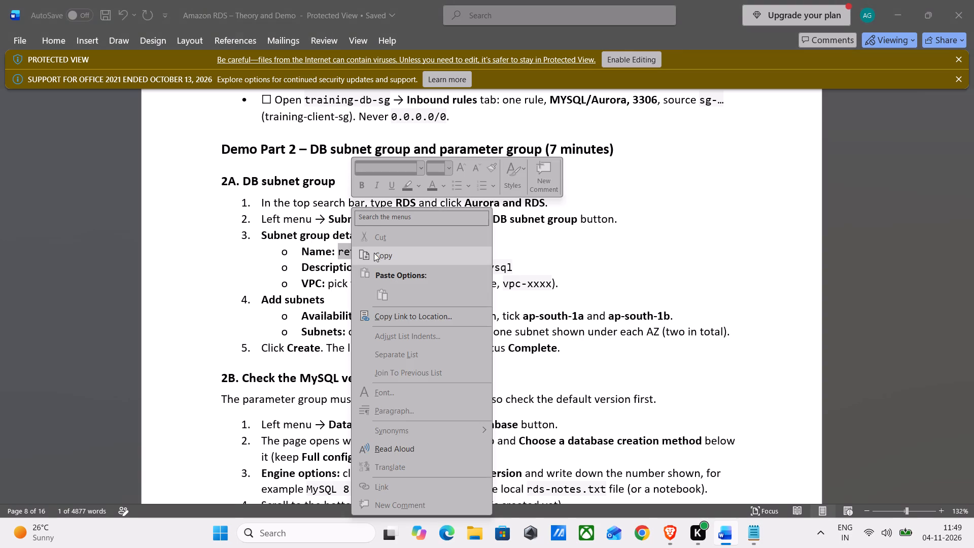
click(374, 252)
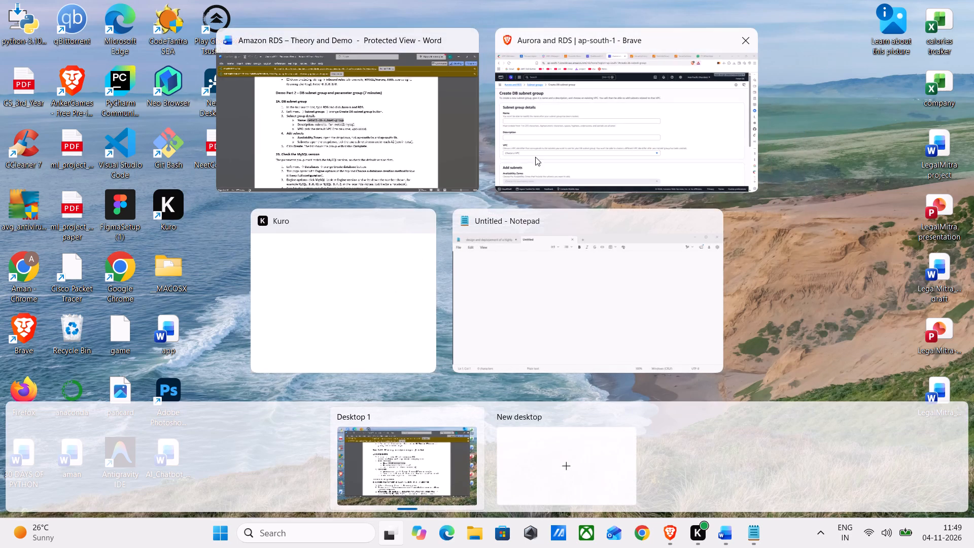
click(563, 141)
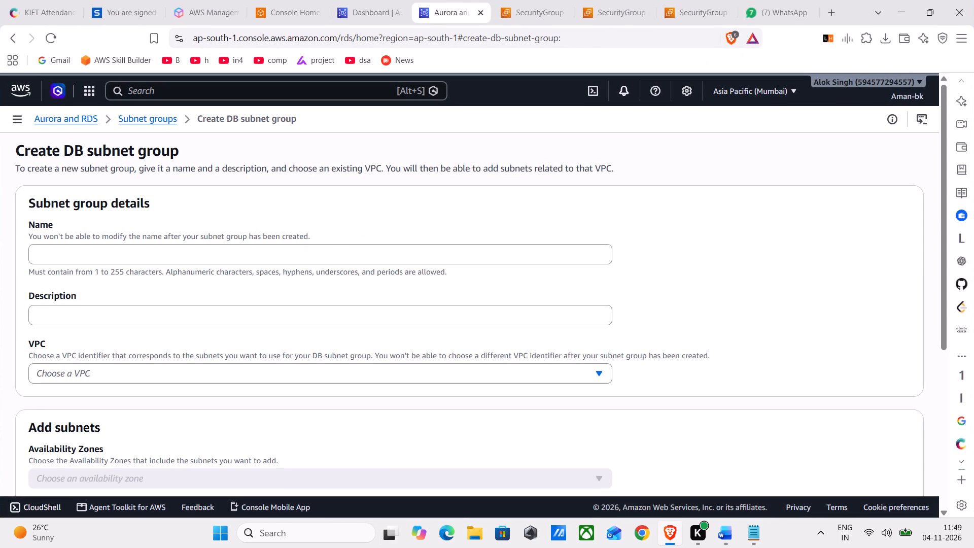
click(316, 252)
right_click(316, 252)
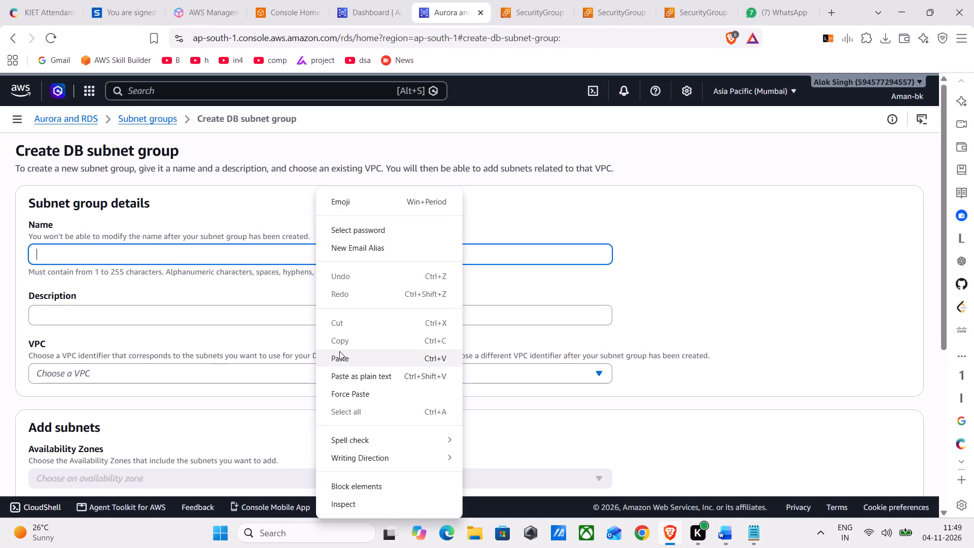
click(339, 359)
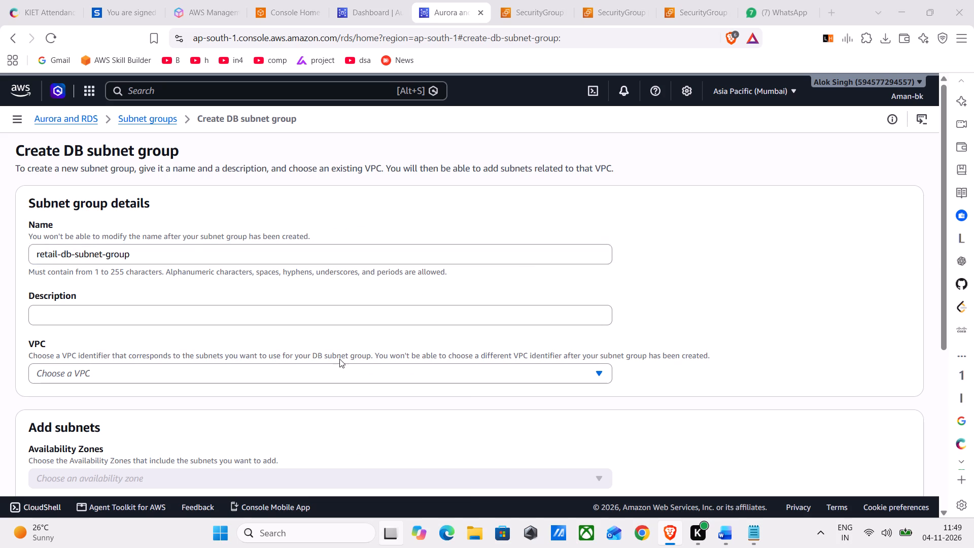
Copy the description Subnets for retail-mysql from the Word handout into the DB subnet group's Description field in Brave.
click(566, 139)
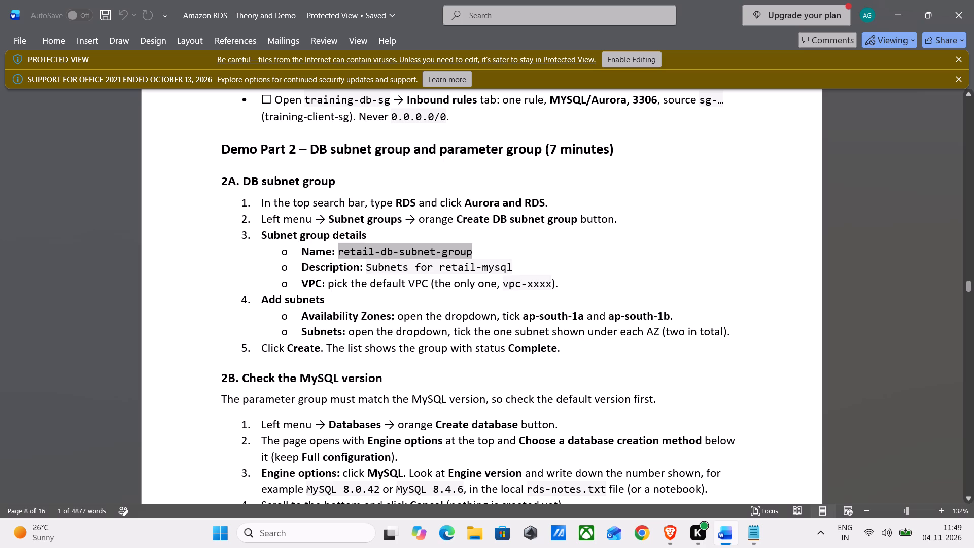
drag(517, 266, 379, 269)
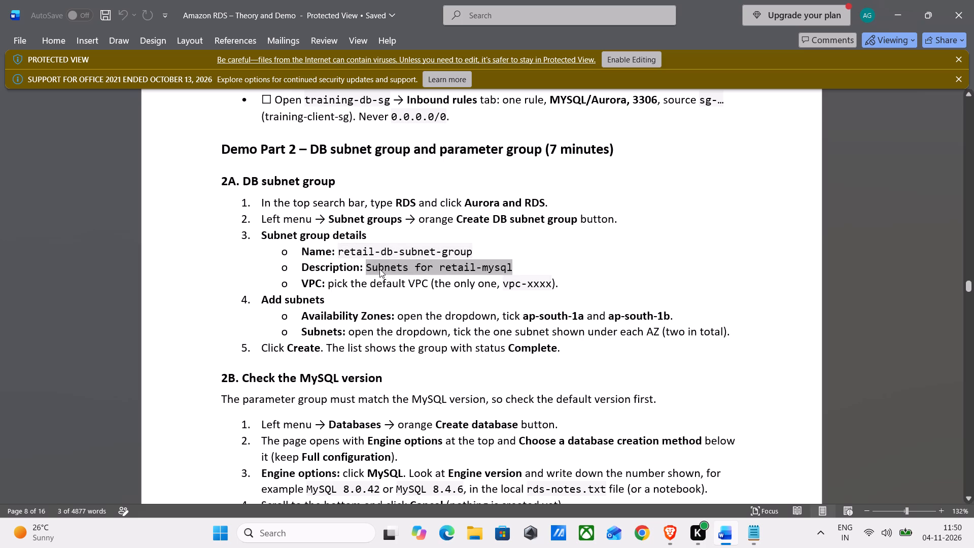
right_click(379, 269)
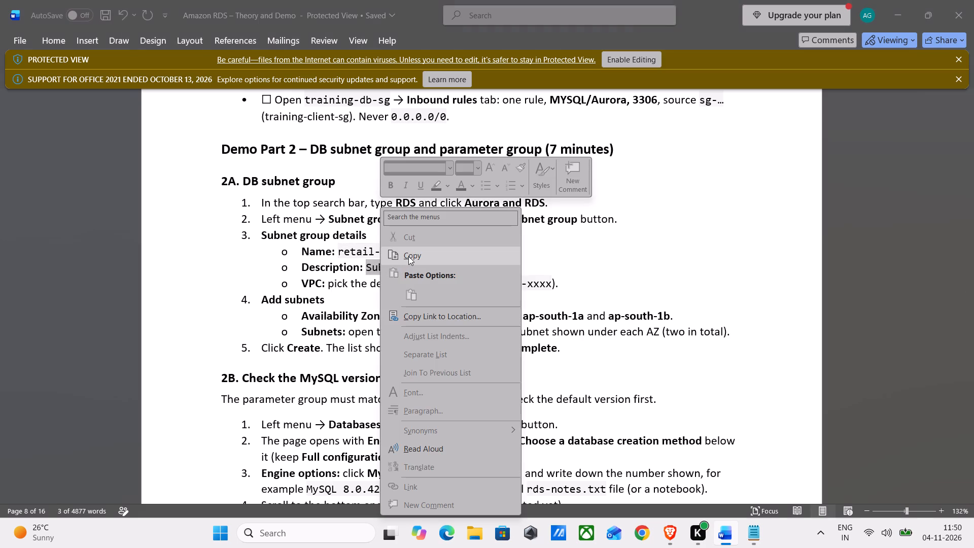
click(408, 256)
click(544, 132)
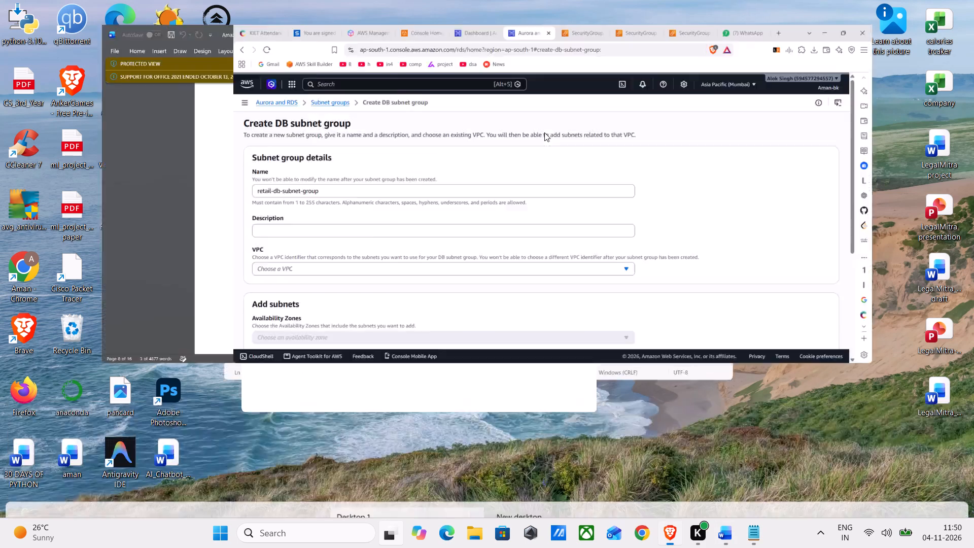
click(182, 310)
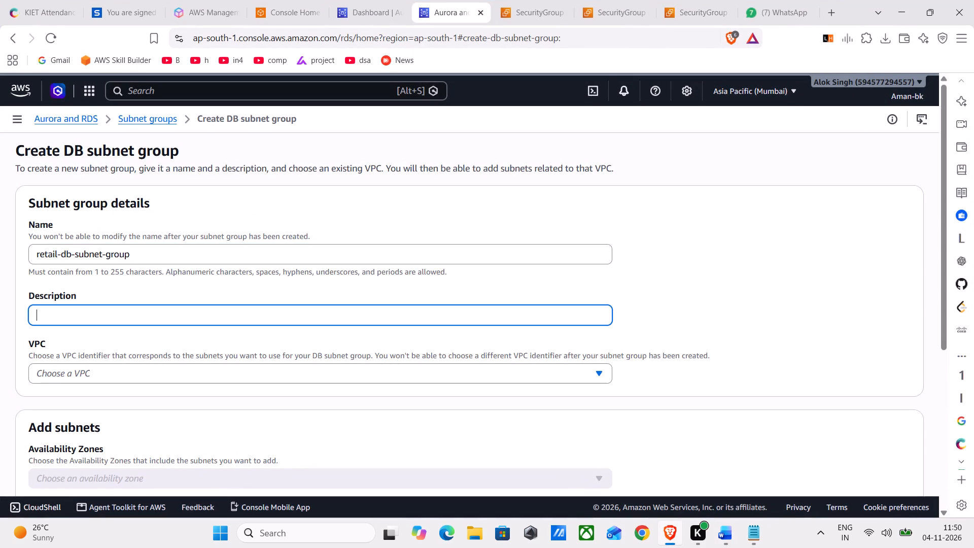
right_click(182, 310)
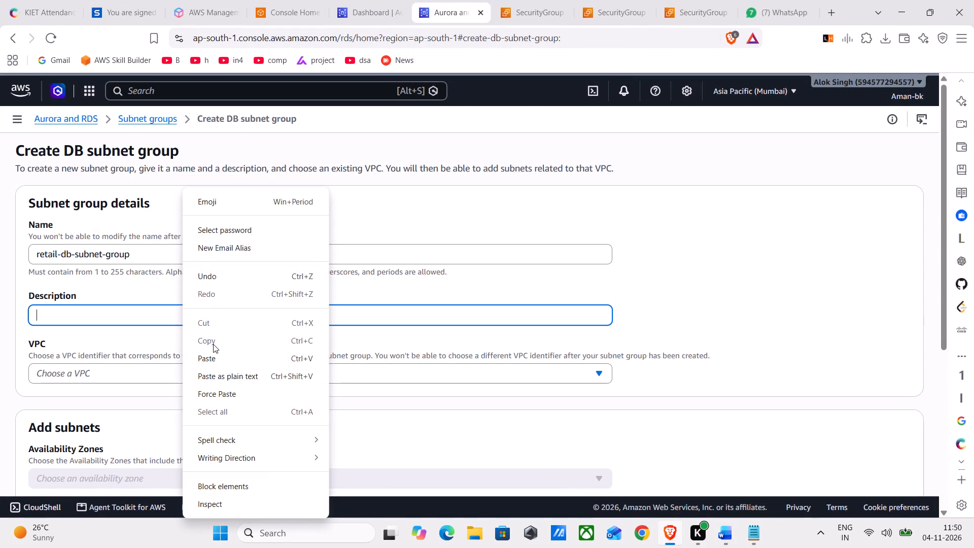
click(213, 344)
click(208, 355)
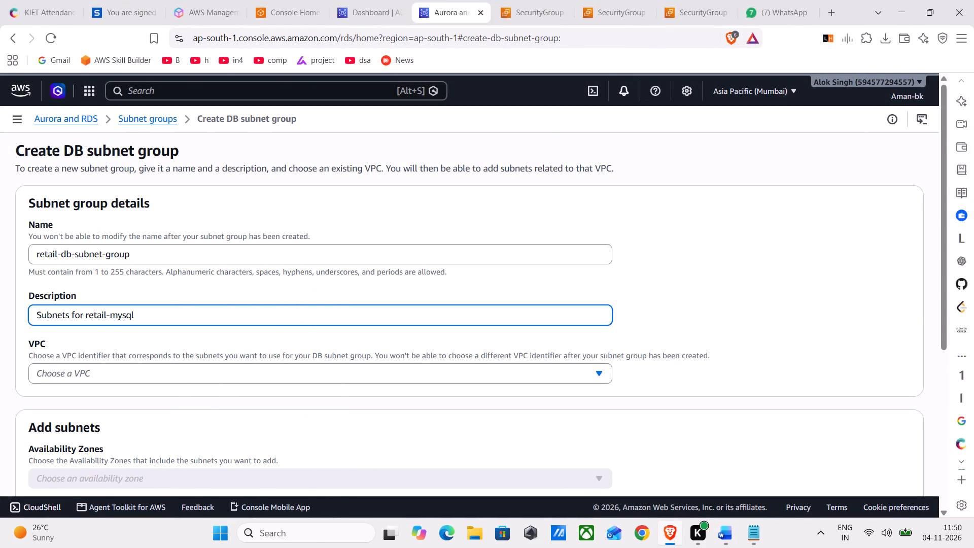
Check the VPC instruction in the Word handout and choose Default VPC for the DB subnet group in Brave.
click(528, 140)
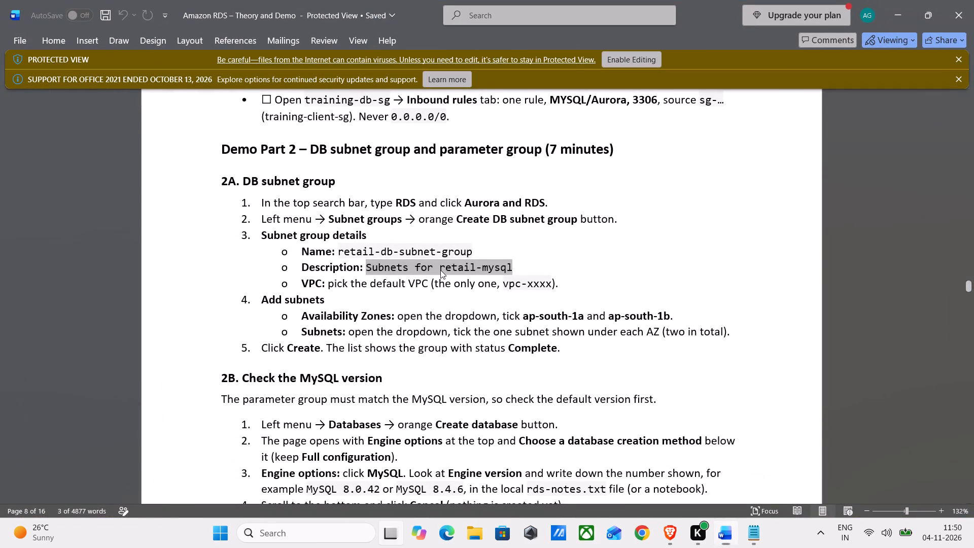
click(534, 146)
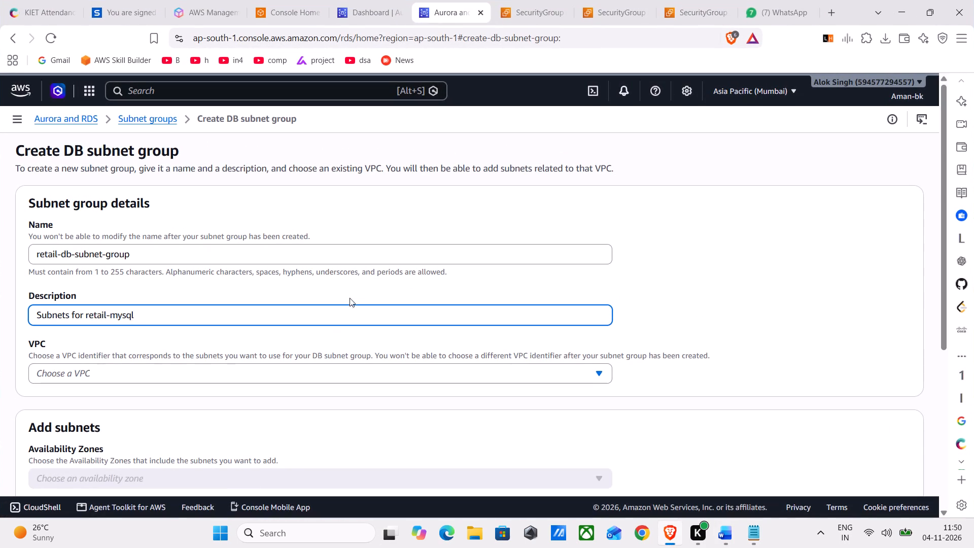
click(316, 373)
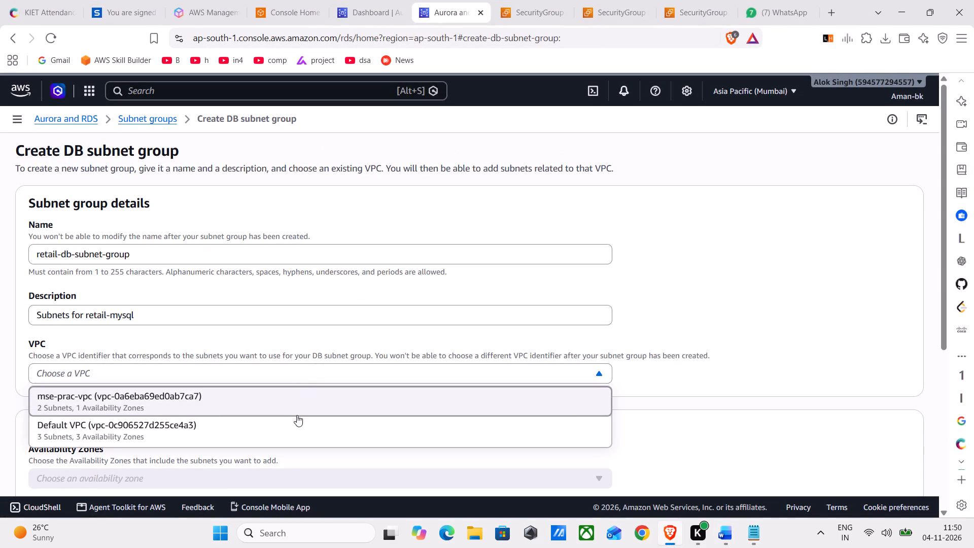
click(294, 427)
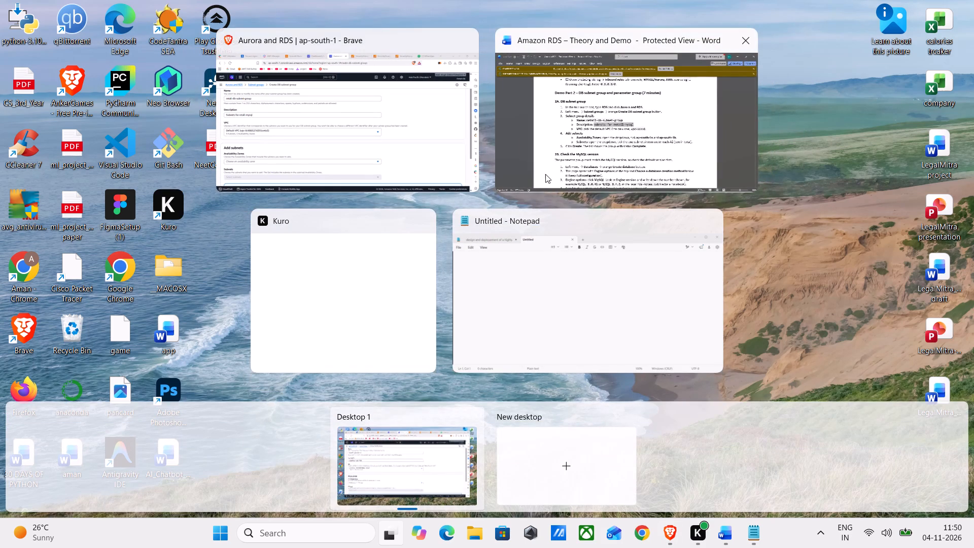
Following the Word handout, add the Availability Zones ap-south-1a and ap-south-1b to the DB subnet group in Brave.
click(545, 174)
click(450, 300)
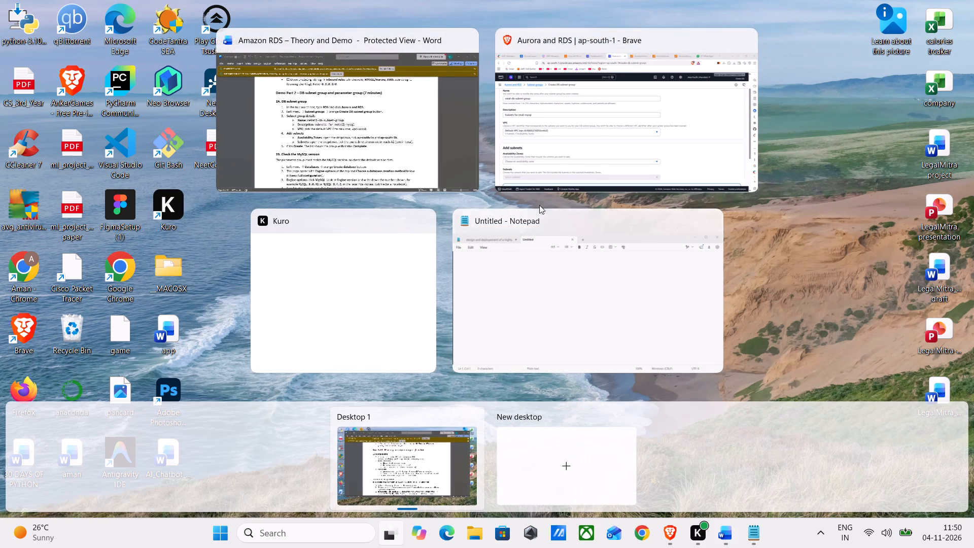
click(553, 161)
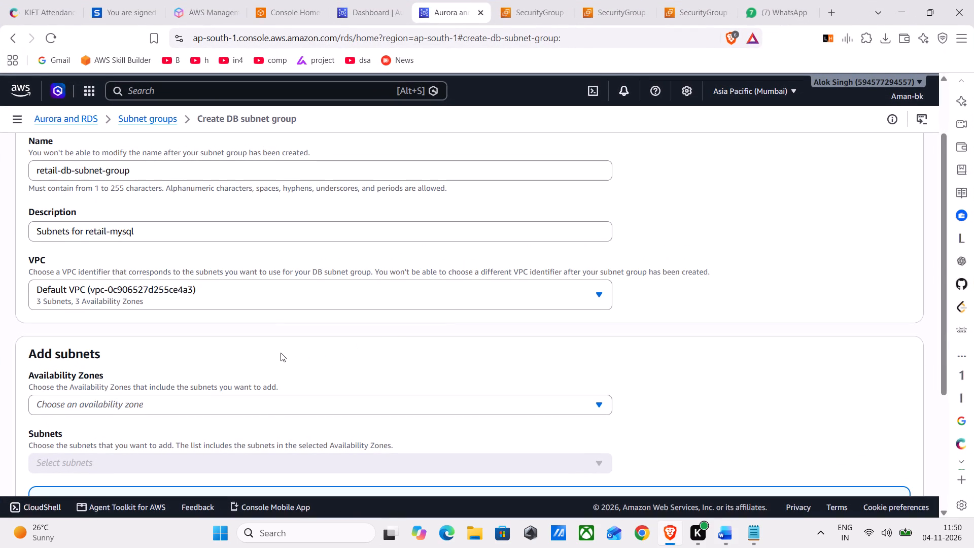
click(270, 407)
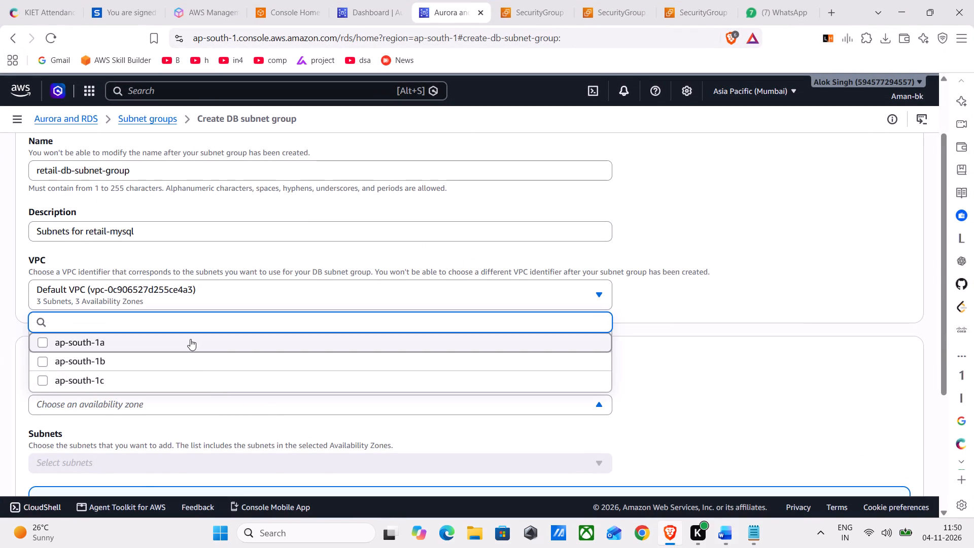
click(190, 339)
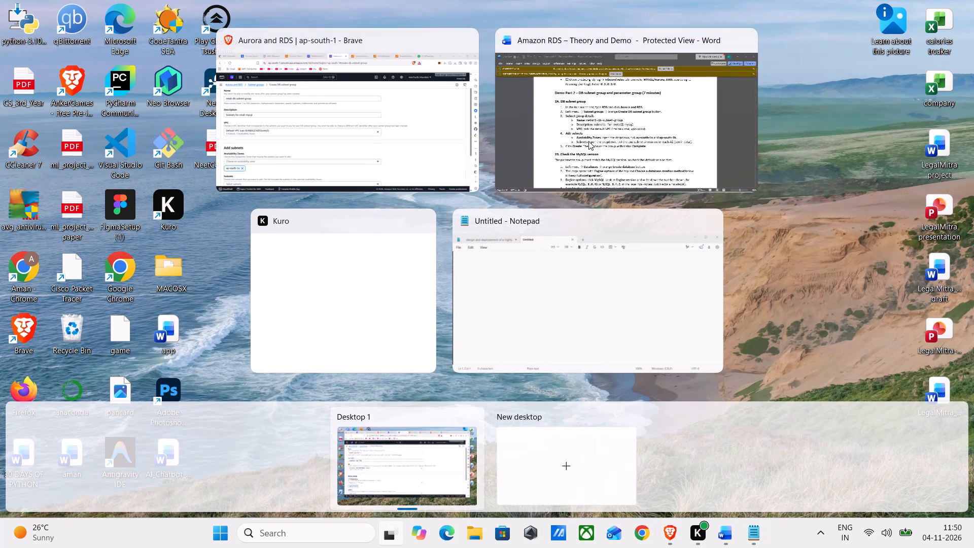
click(588, 141)
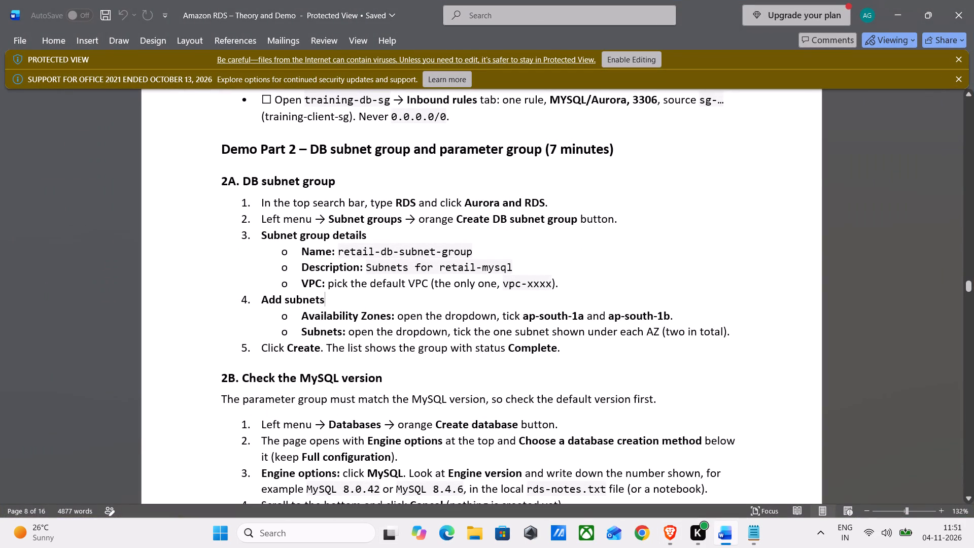
click(605, 157)
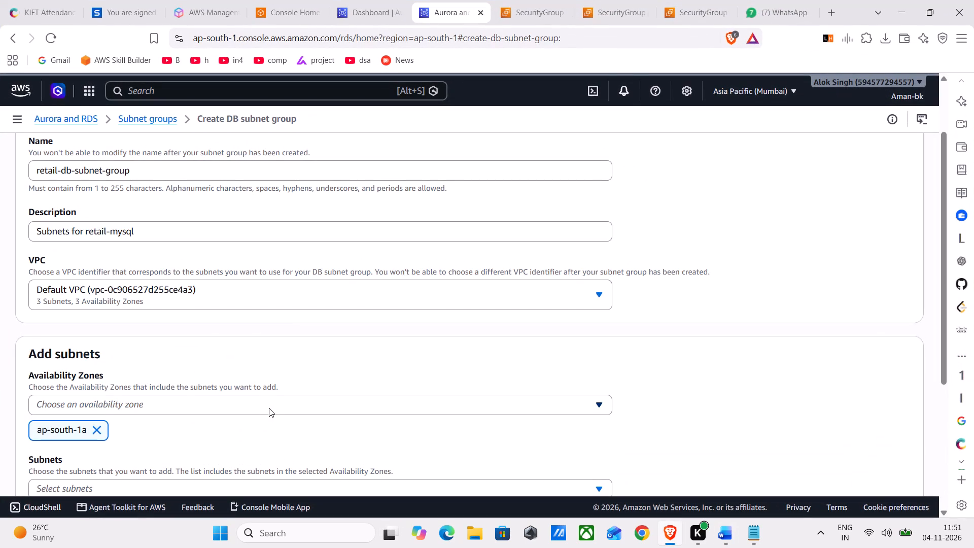
click(267, 407)
click(191, 352)
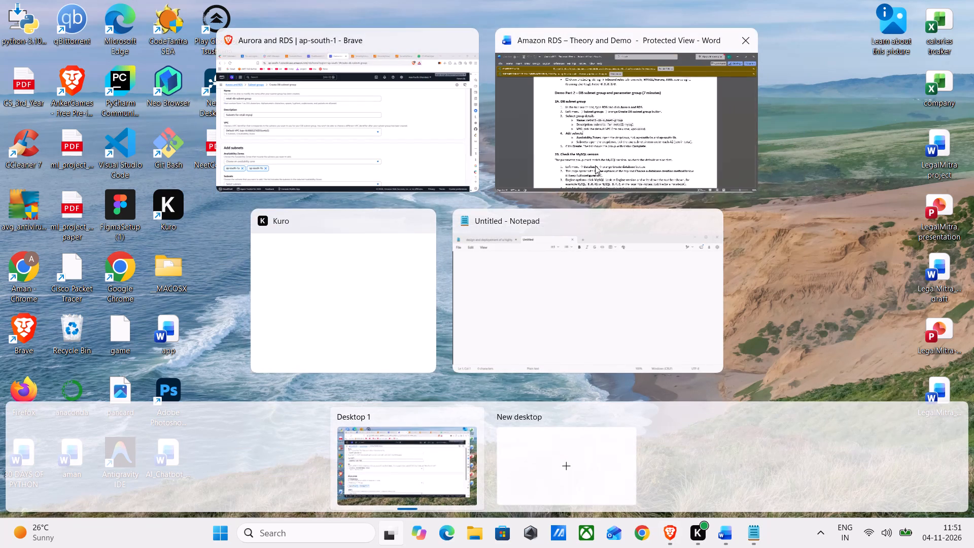
Following the Word handout, select the subnet under each of ap-south-1b and ap-south-1a for the DB subnet group in Brave.
click(595, 165)
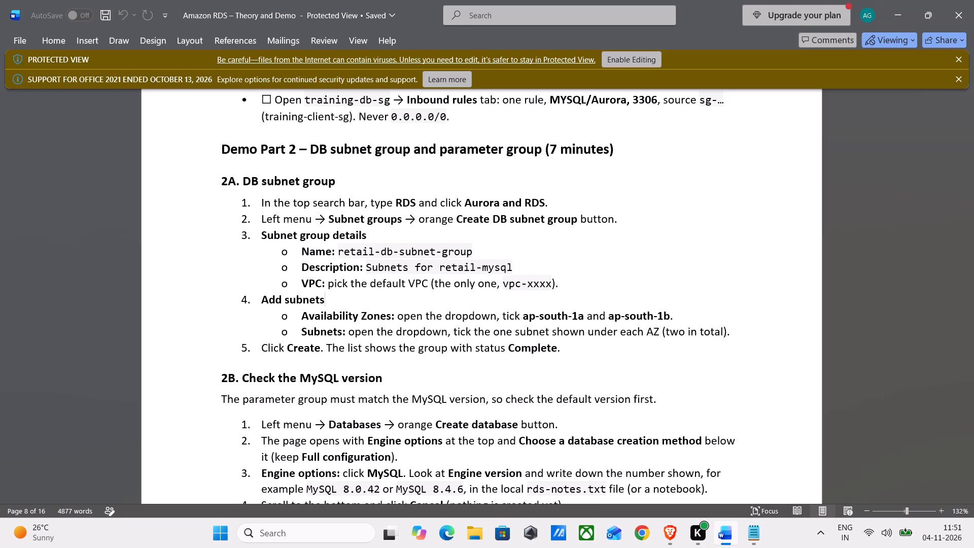
click(603, 134)
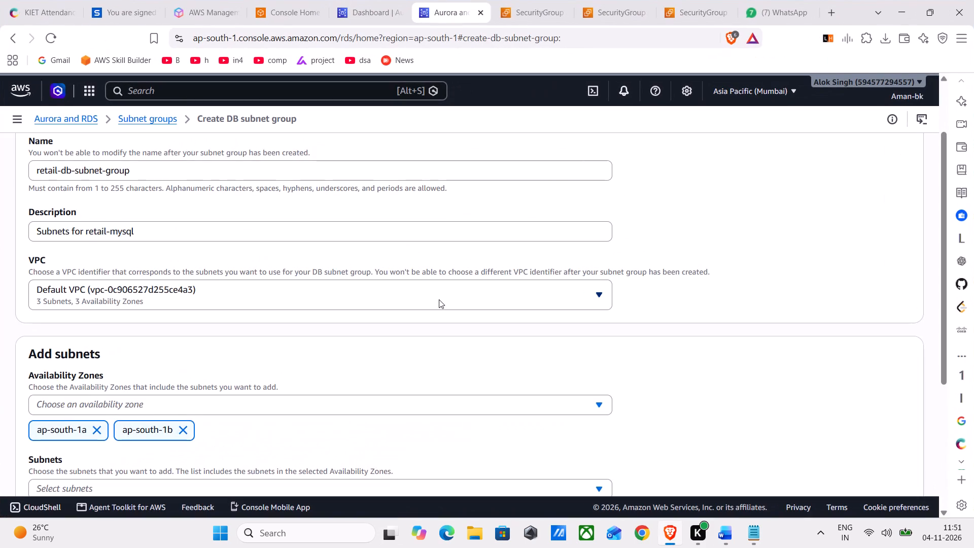
scroll(439, 299, down, 2)
click(364, 357)
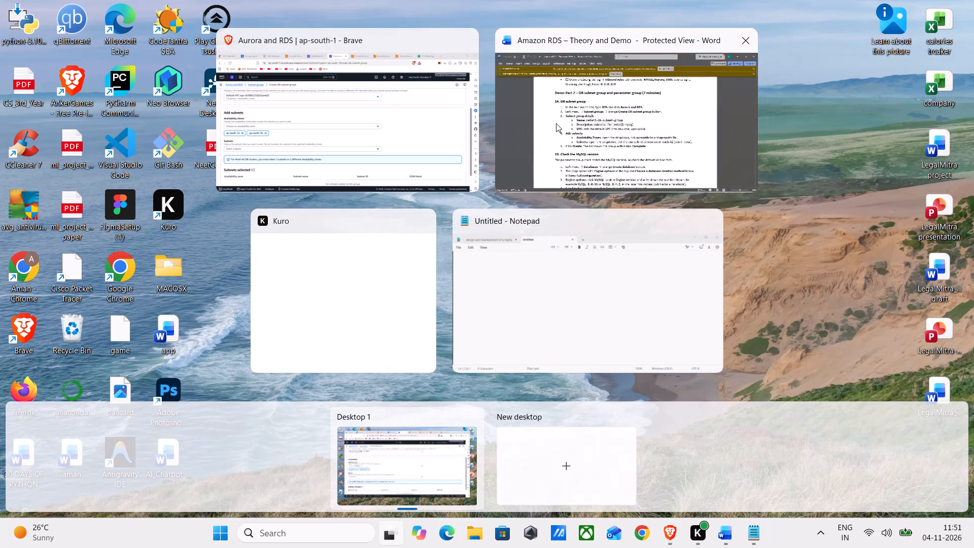
click(556, 123)
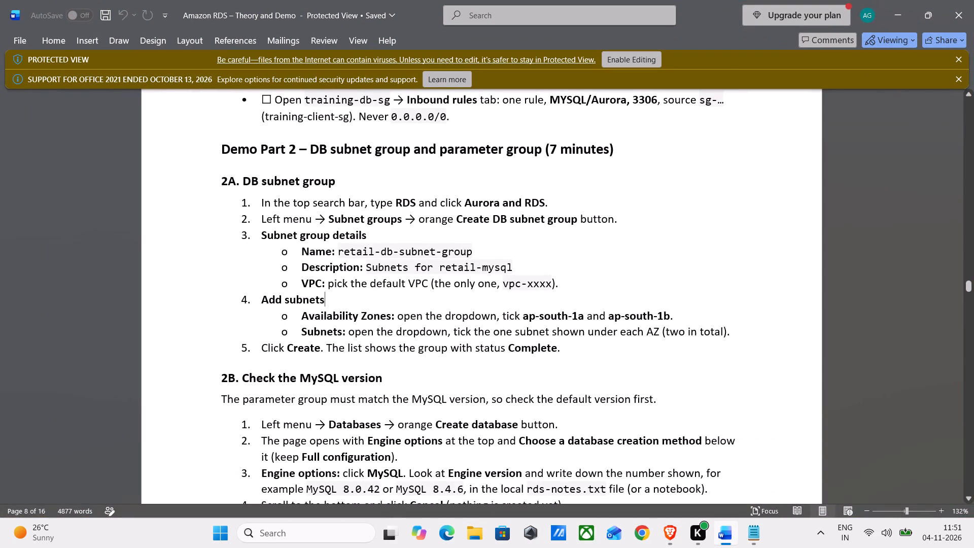
click(568, 128)
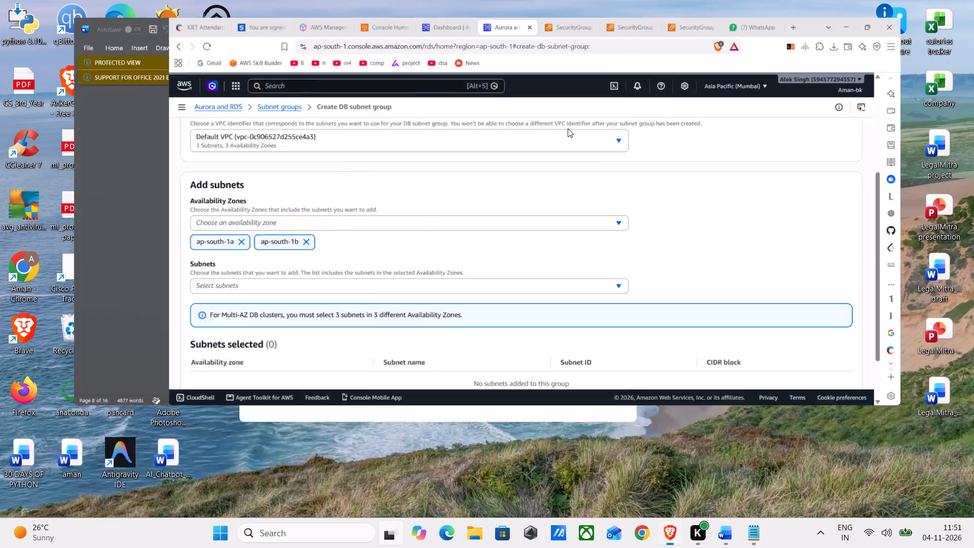
scroll(289, 338, down, 1)
click(267, 312)
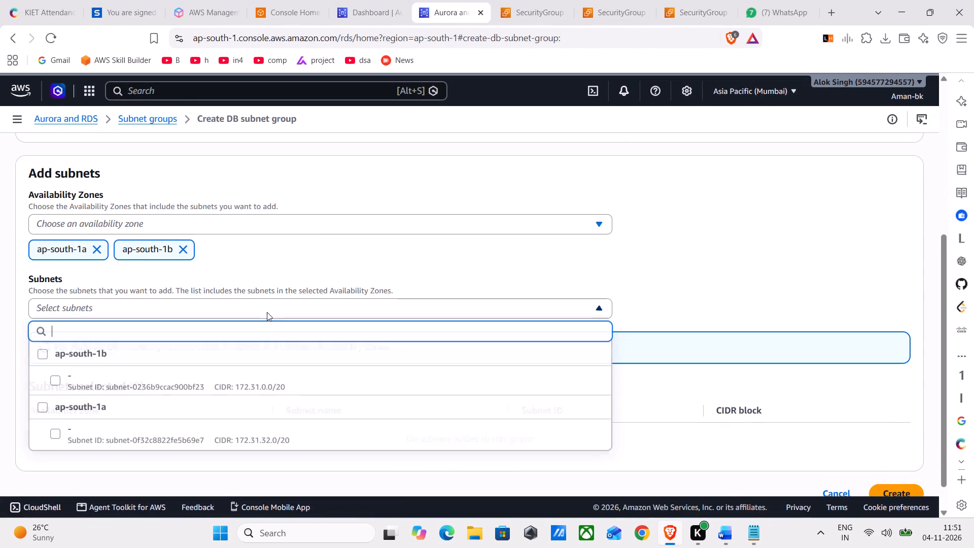
click(132, 356)
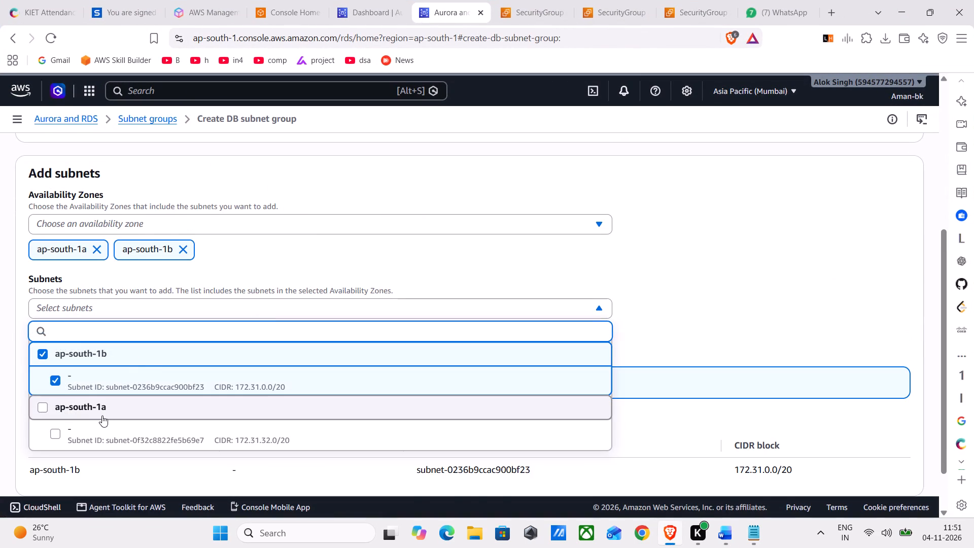
click(102, 414)
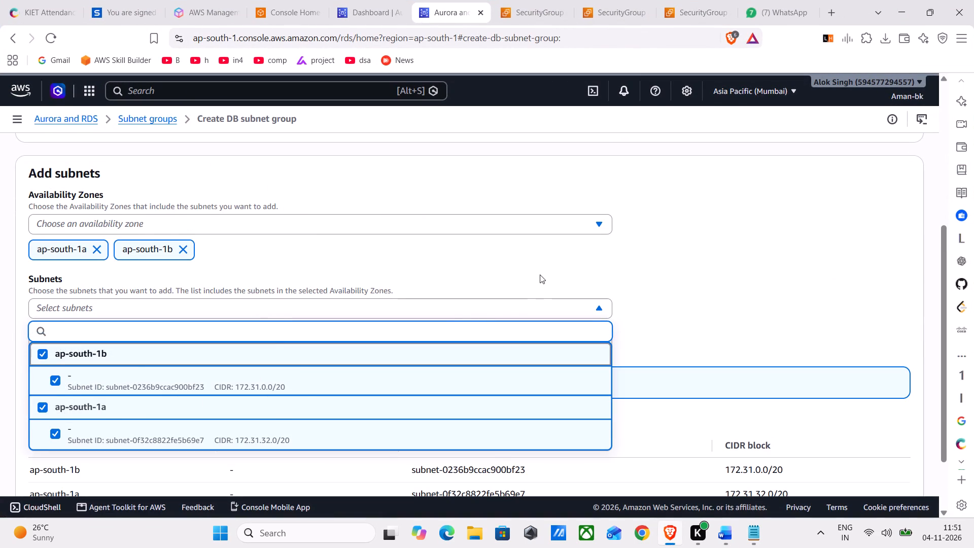
click(540, 275)
scroll(540, 275, down, 3)
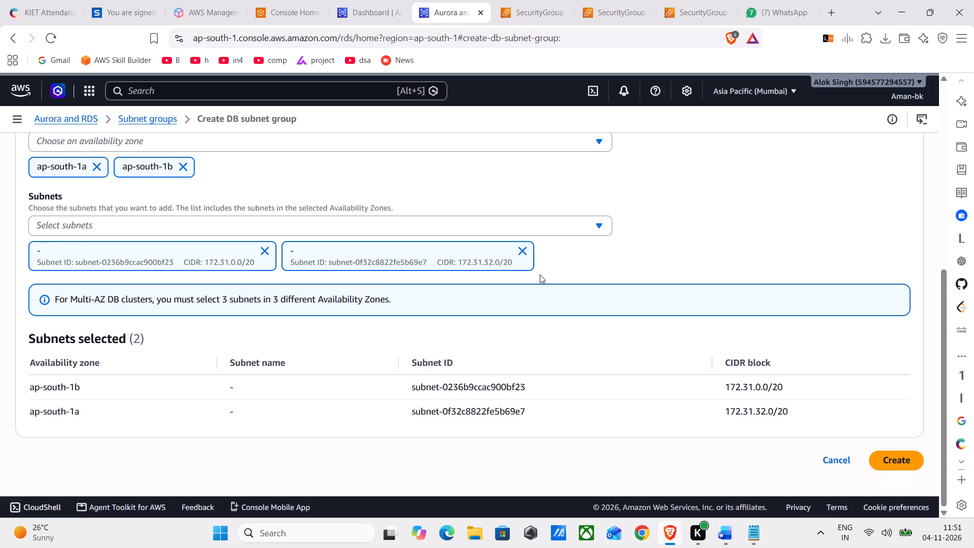
Switch to the Word handout and check the instruction that follows subnet selection in section 2A.
click(600, 149)
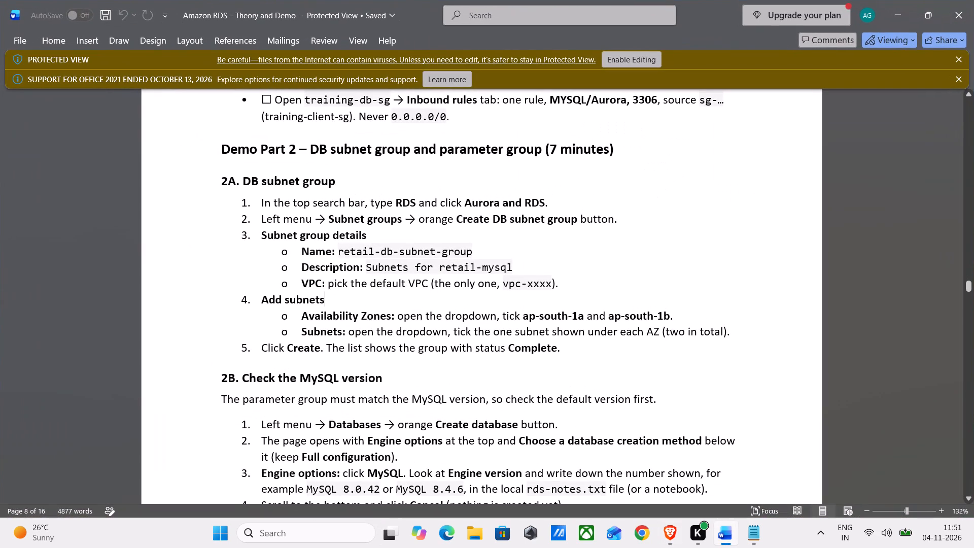
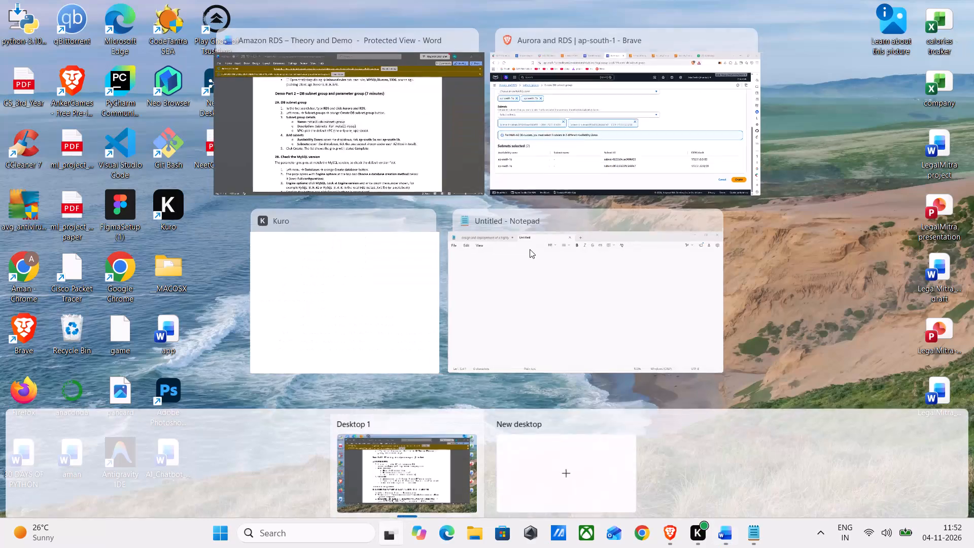
Switch to Brave and create the DB subnet group with the details and subnets already entered.
click(573, 143)
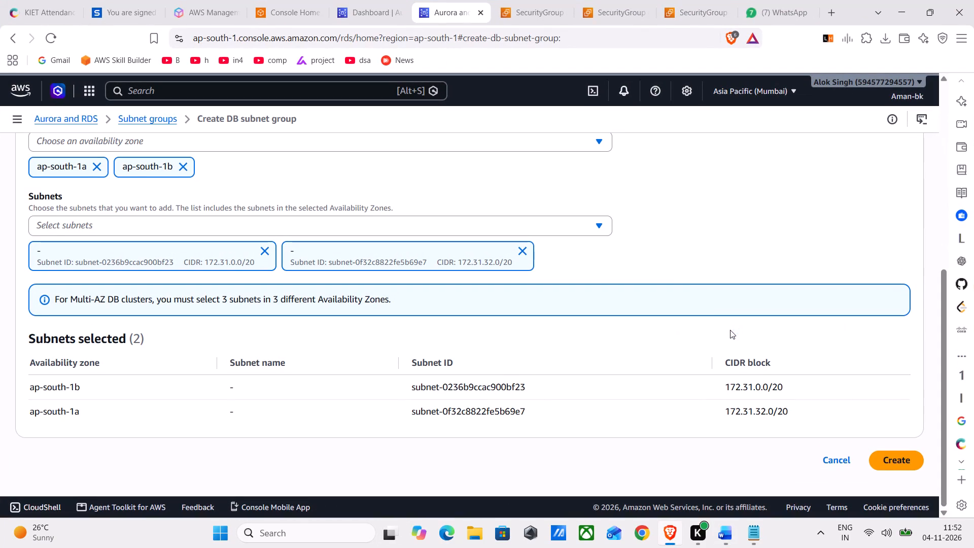
click(885, 460)
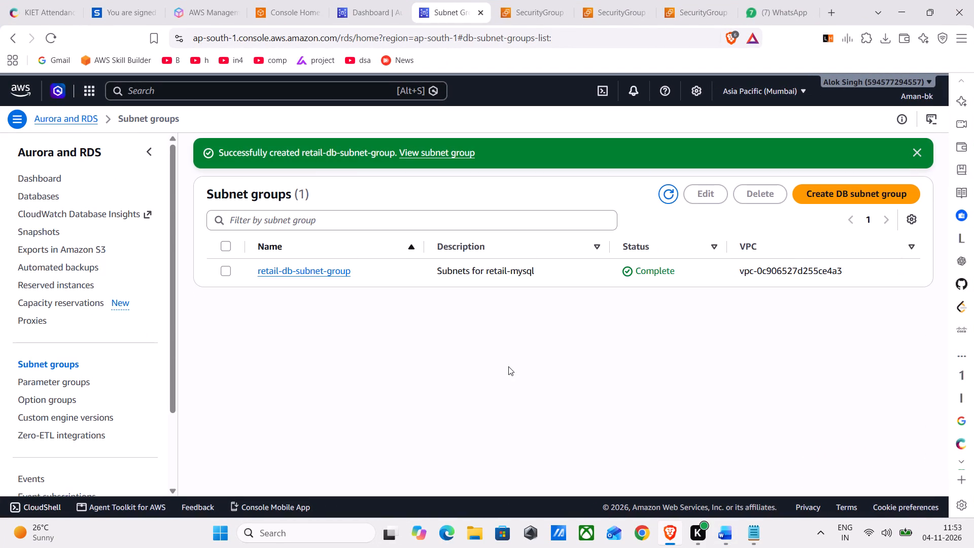
Switch to the Word handout and read section 2B on checking the MySQL version.
click(575, 147)
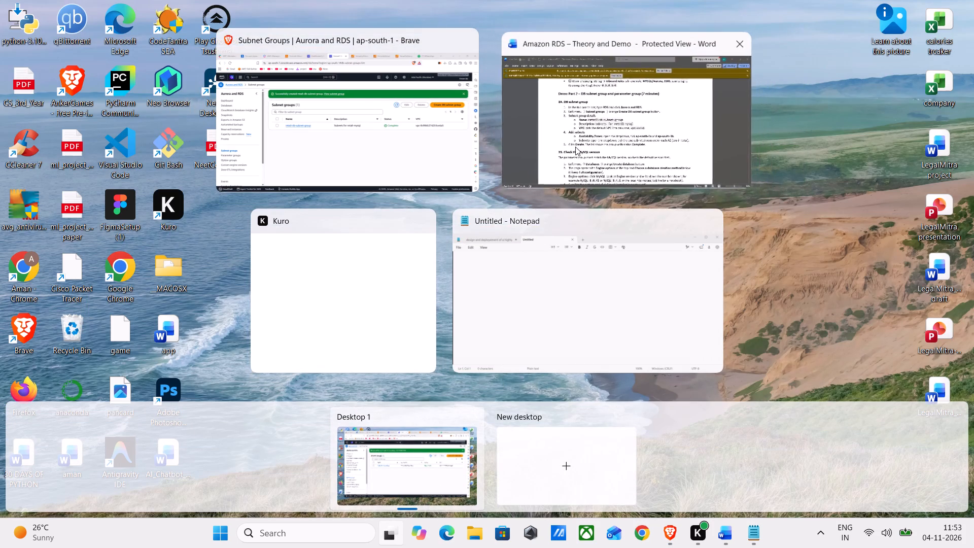
scroll(433, 330, down, 2)
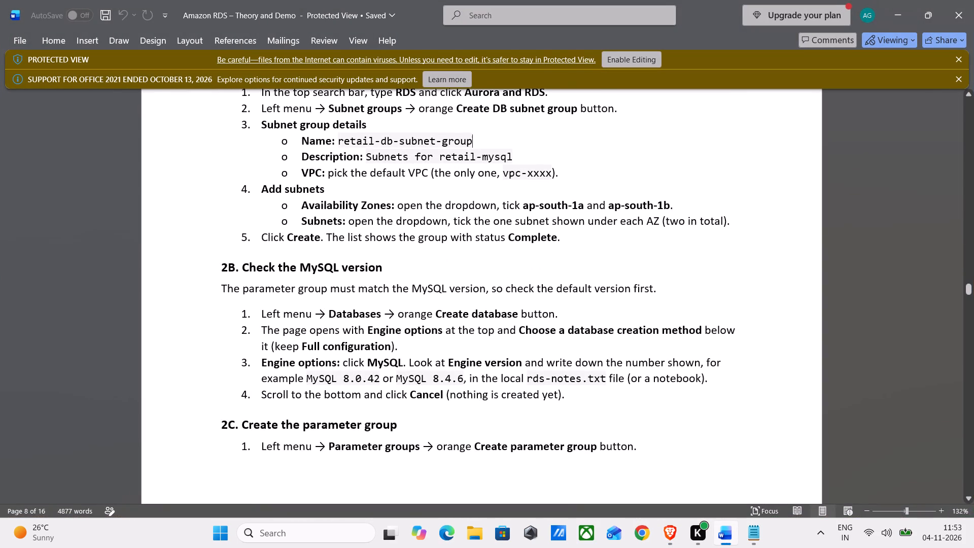
scroll(433, 330, down, 3)
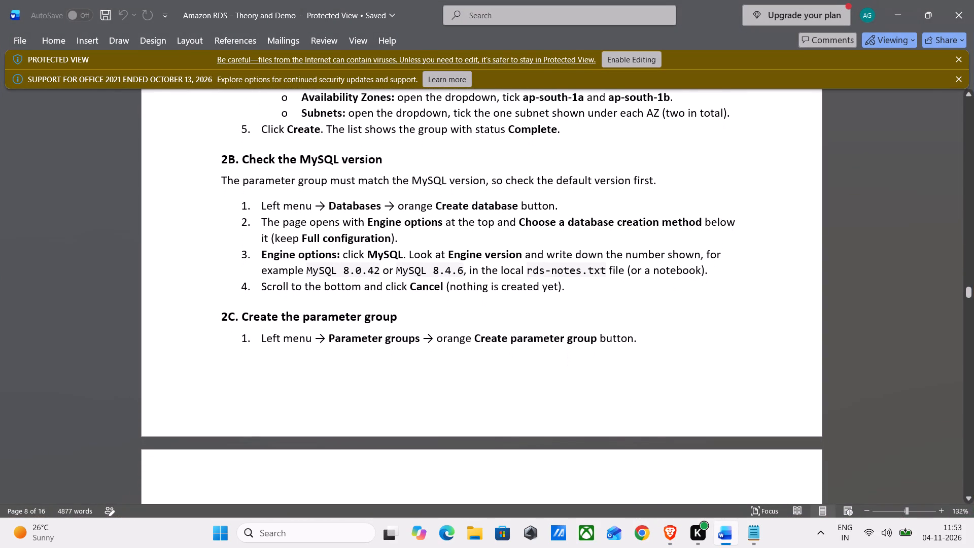
scroll(433, 330, down, 1)
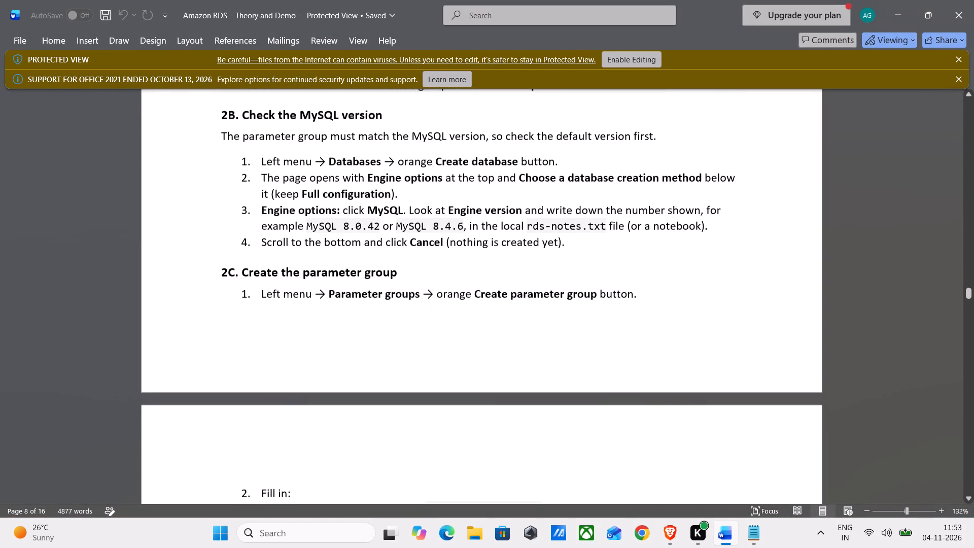
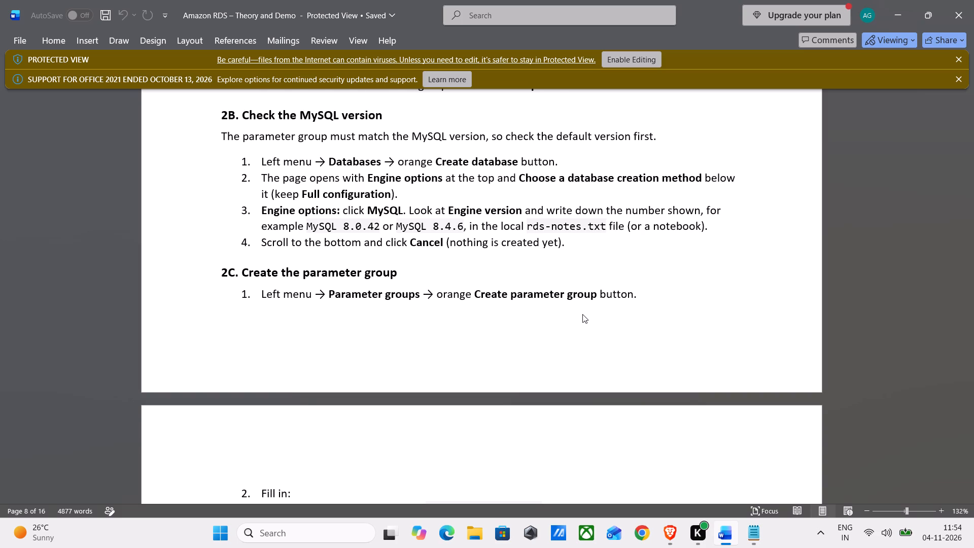
Skim the rest of the RDS handout from section 2B through database creation, connection testing, review answers, troubleshooting and Cleanup.
scroll(582, 314, up, 1)
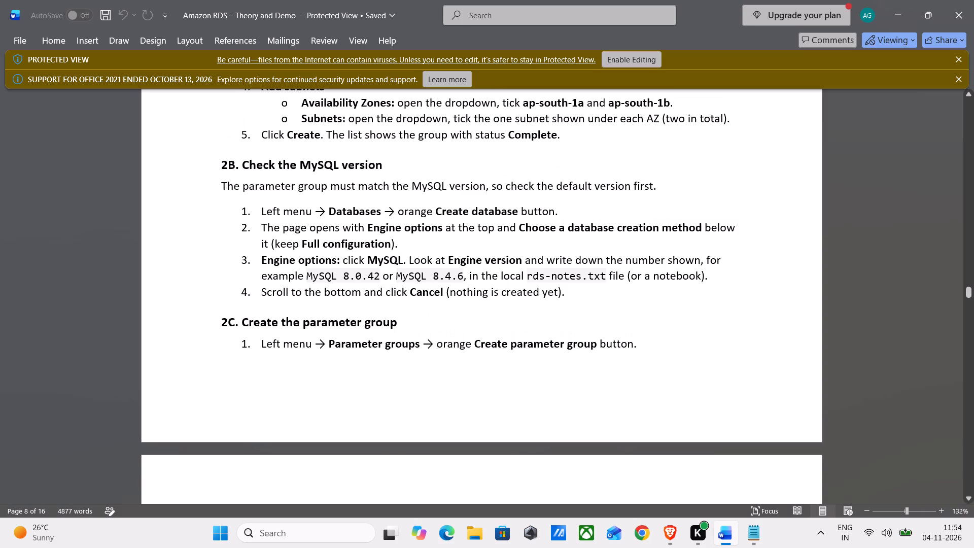
scroll(582, 314, down, 4)
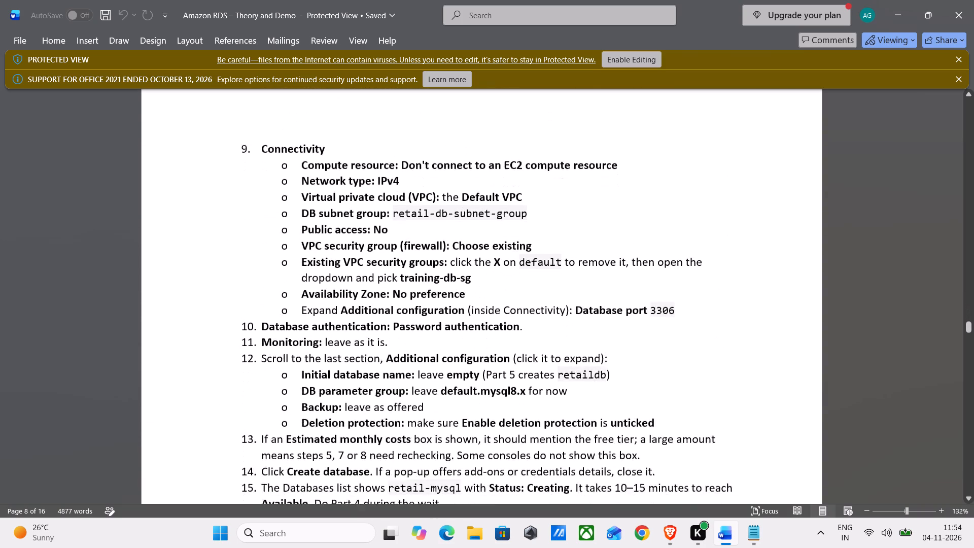
scroll(582, 314, down, 5)
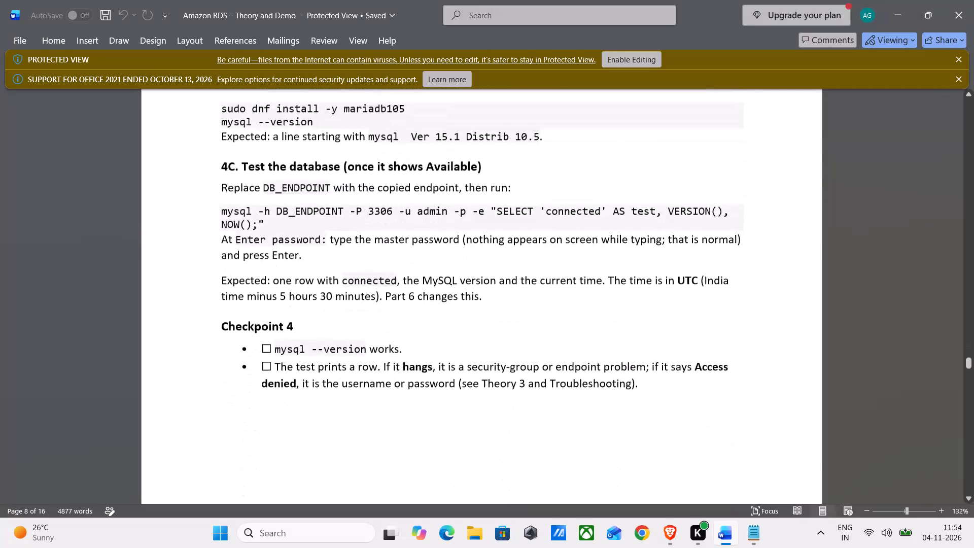
scroll(582, 314, down, 2)
scroll(582, 314, up, 3)
scroll(582, 314, down, 1)
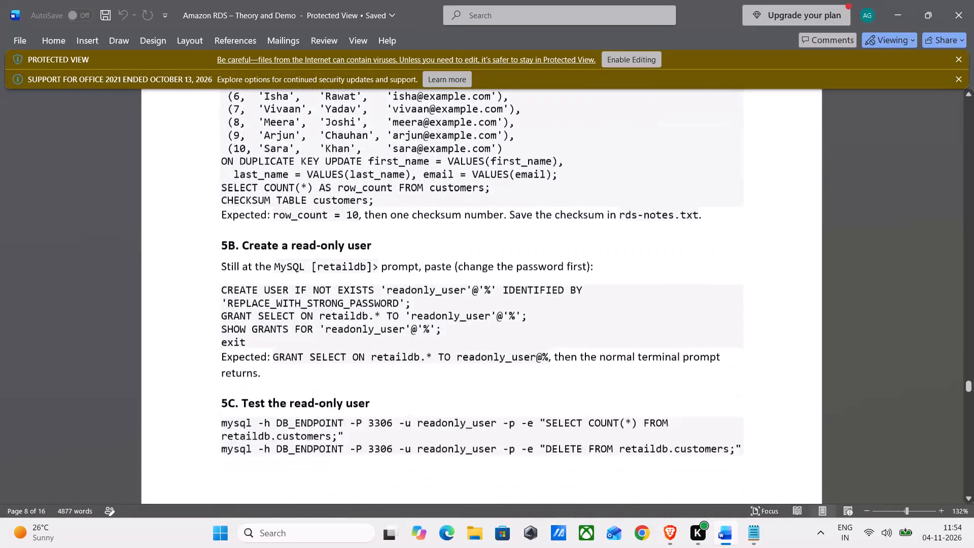
scroll(582, 314, down, 2)
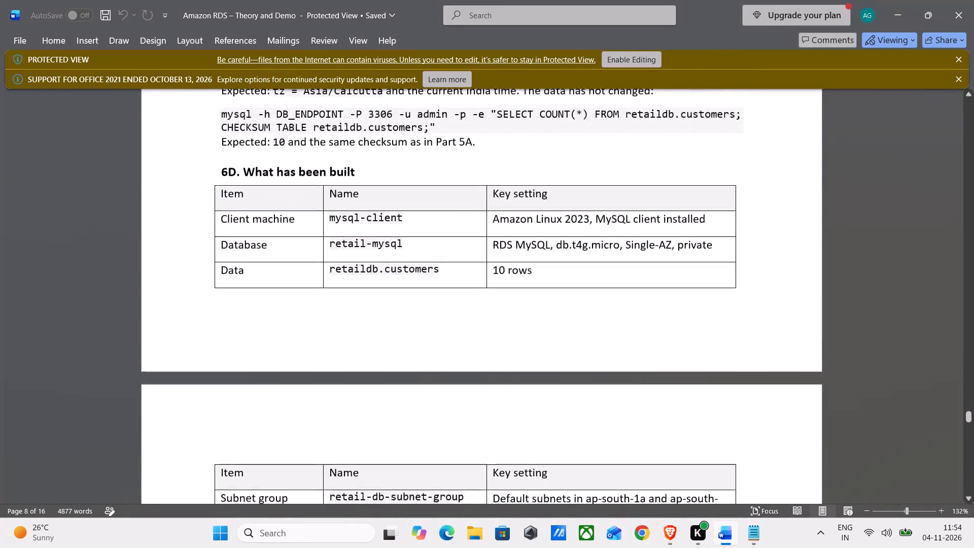
scroll(582, 314, down, 2)
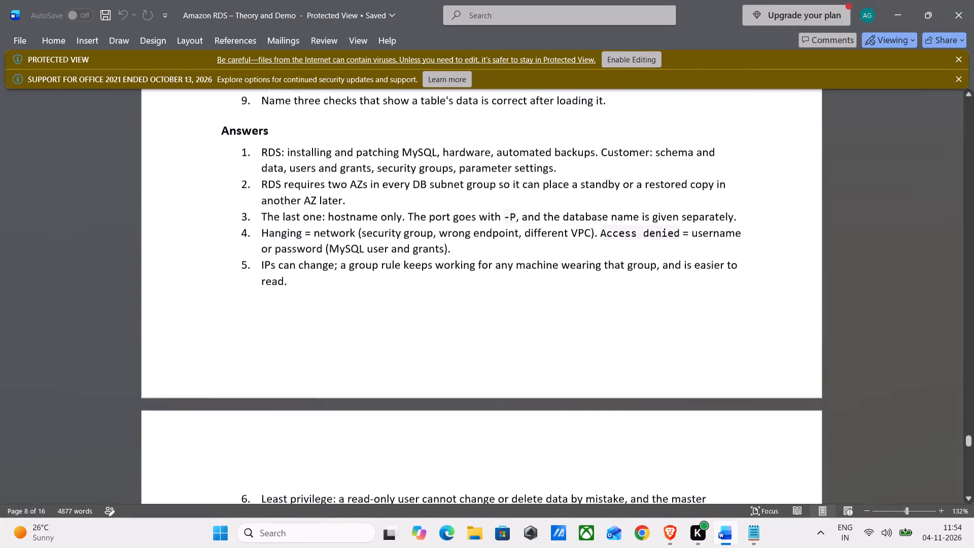
scroll(582, 314, down, 7)
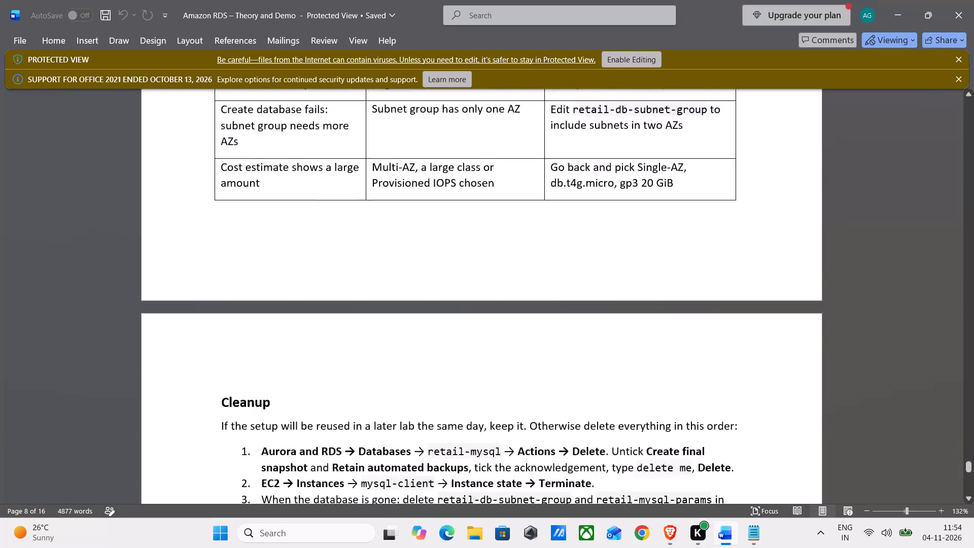
scroll(582, 314, down, 1)
scroll(582, 314, up, 2)
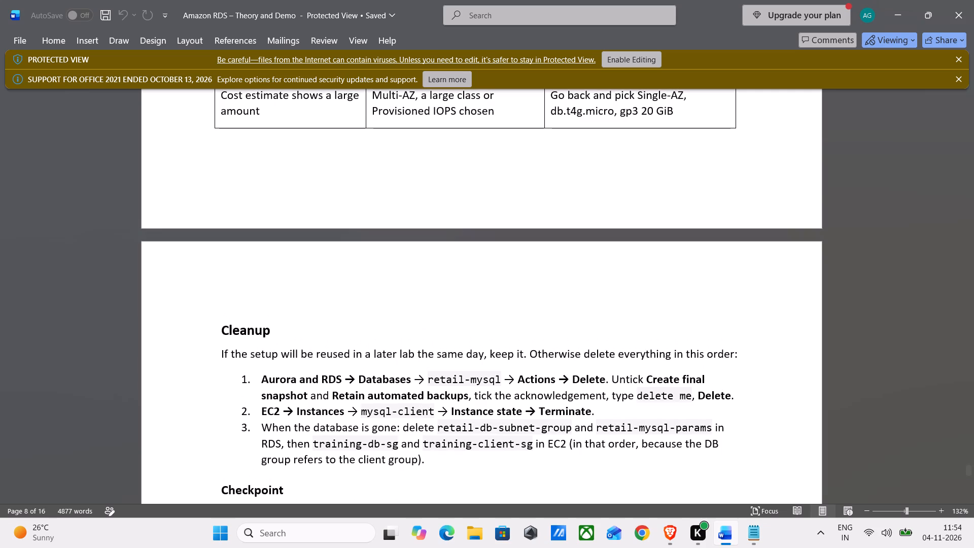
scroll(539, 292, up, 1)
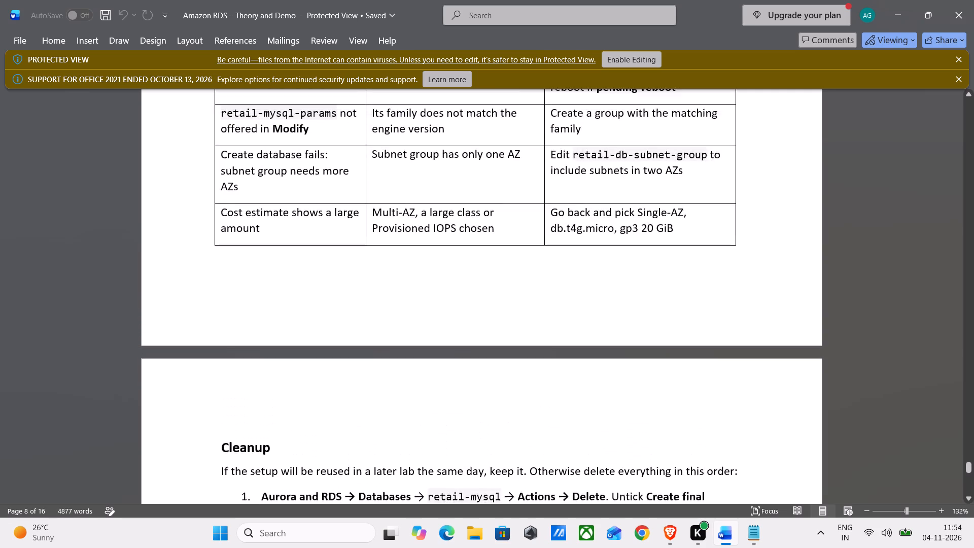
scroll(539, 292, up, 3)
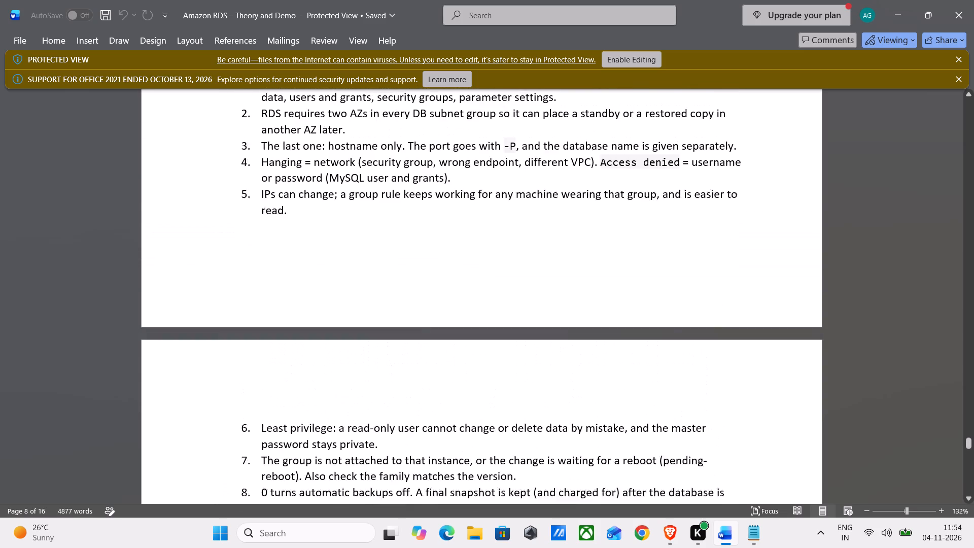
scroll(539, 292, up, 1)
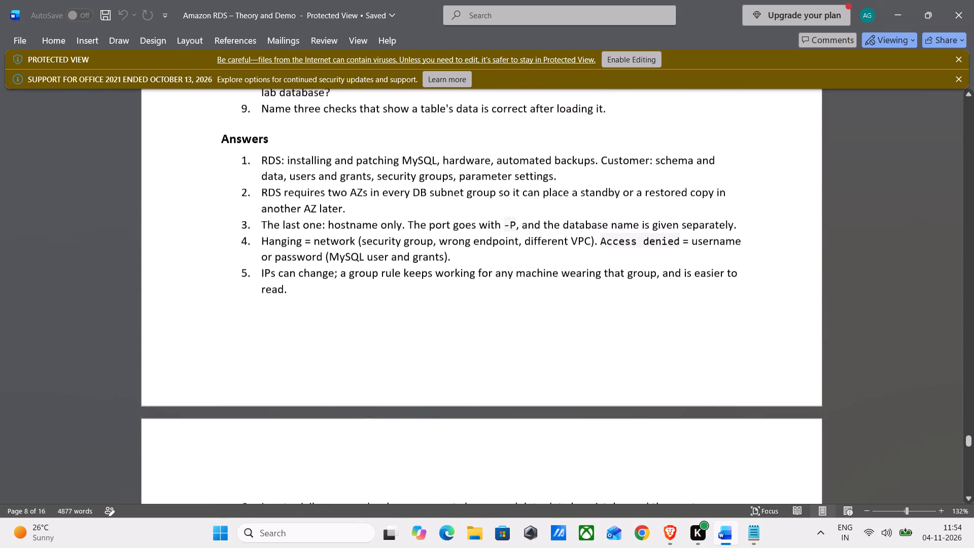
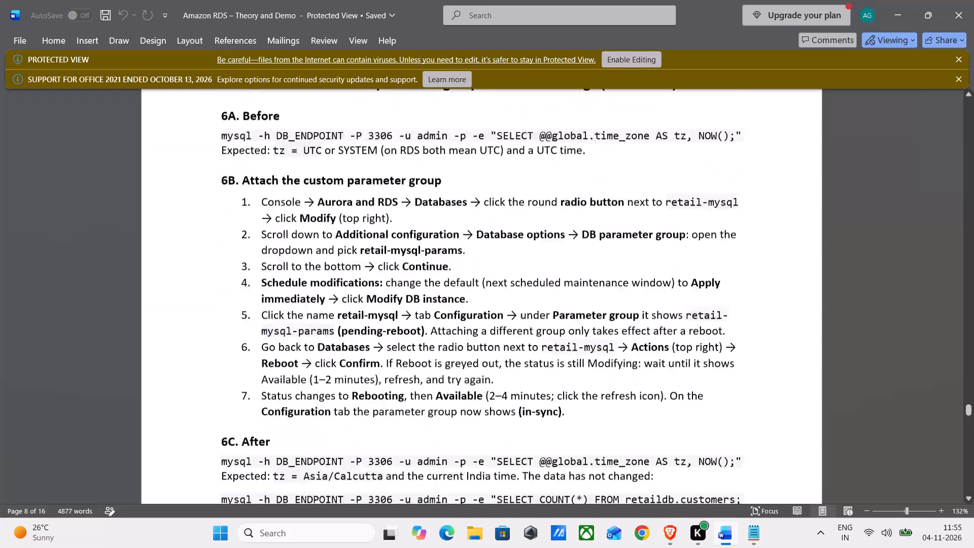
Go back through the handout from Part 6 to Demo Part 2 and review the subnet group, MySQL version and parameter group instructions.
scroll(539, 292, up, 3)
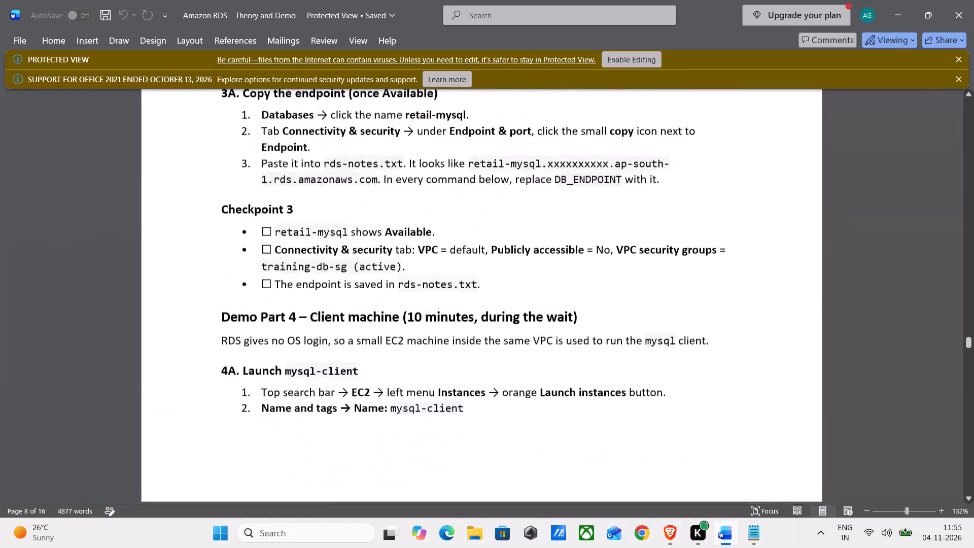
scroll(539, 292, up, 3)
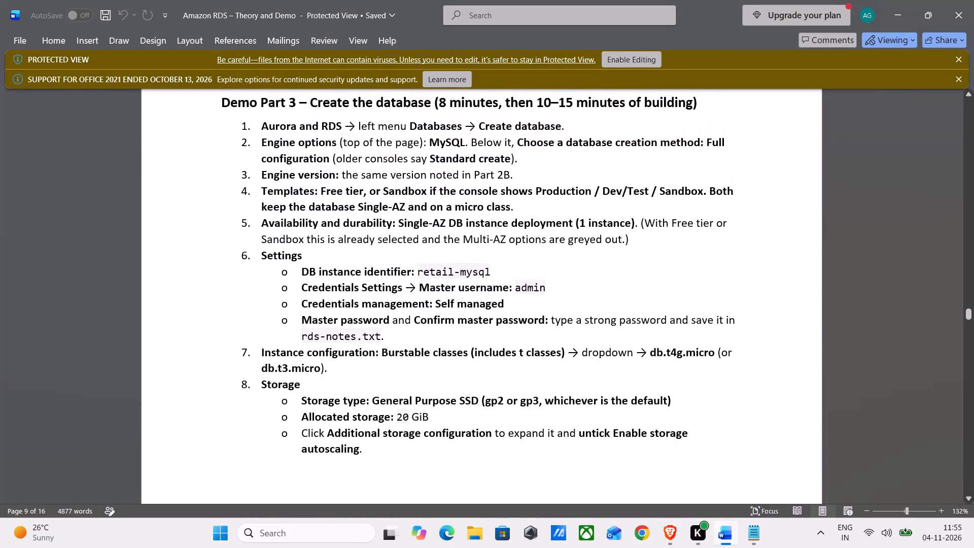
scroll(539, 292, up, 2)
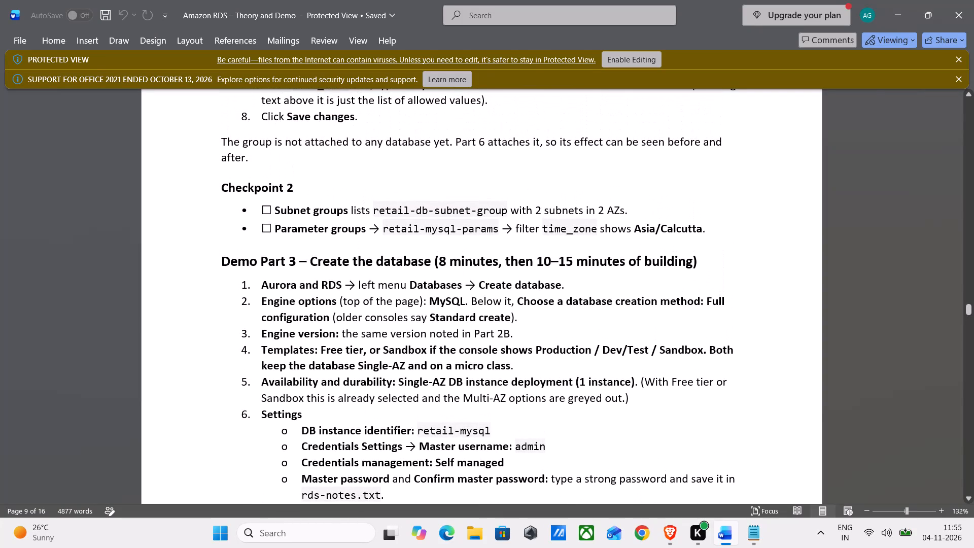
scroll(539, 292, up, 1)
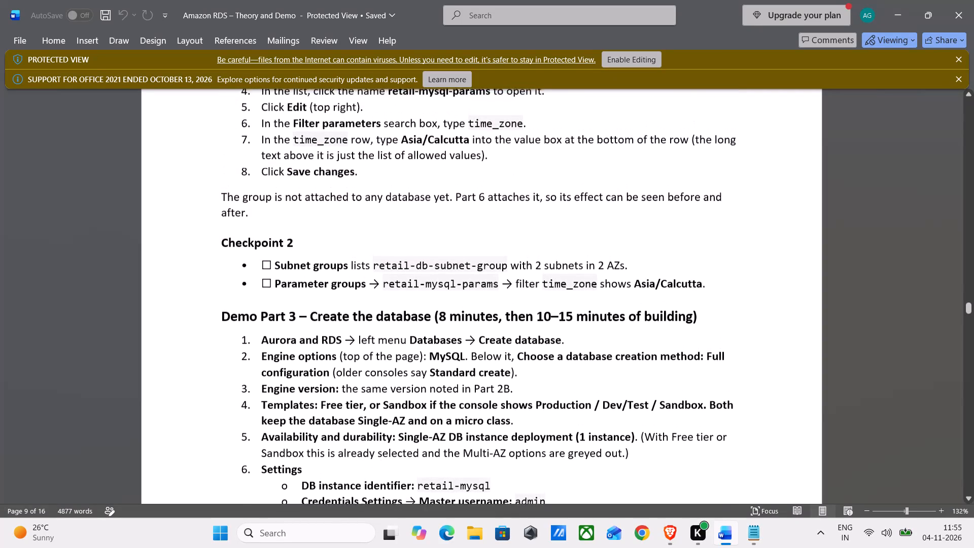
scroll(539, 292, up, 4)
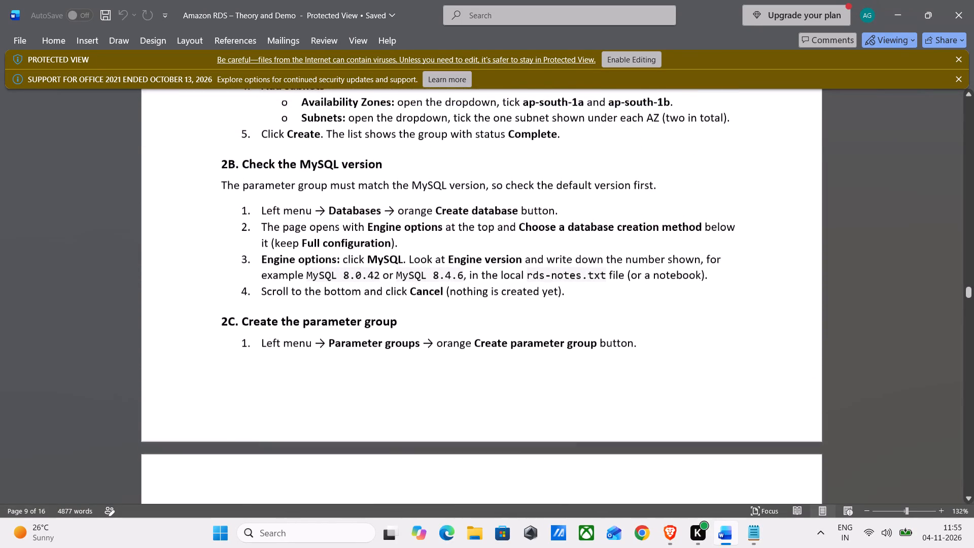
scroll(539, 292, up, 3)
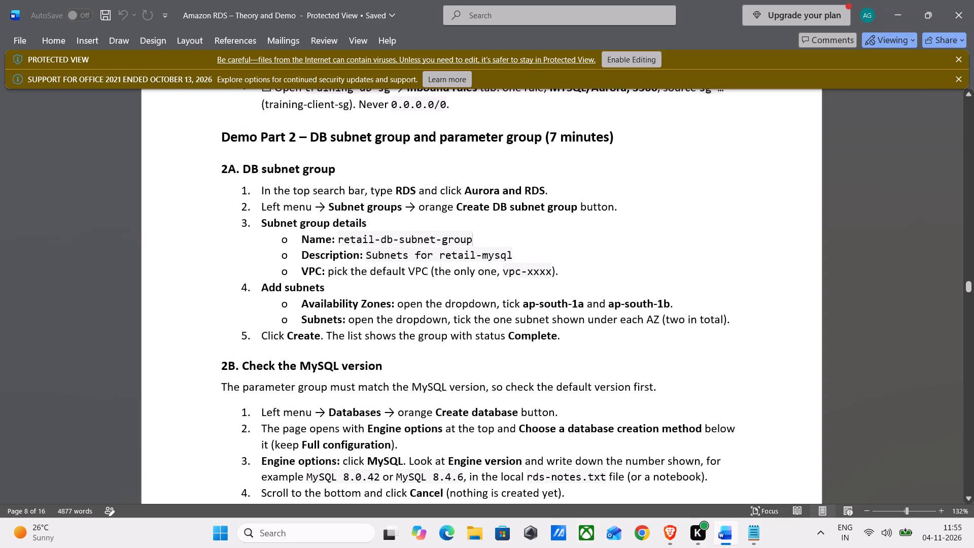
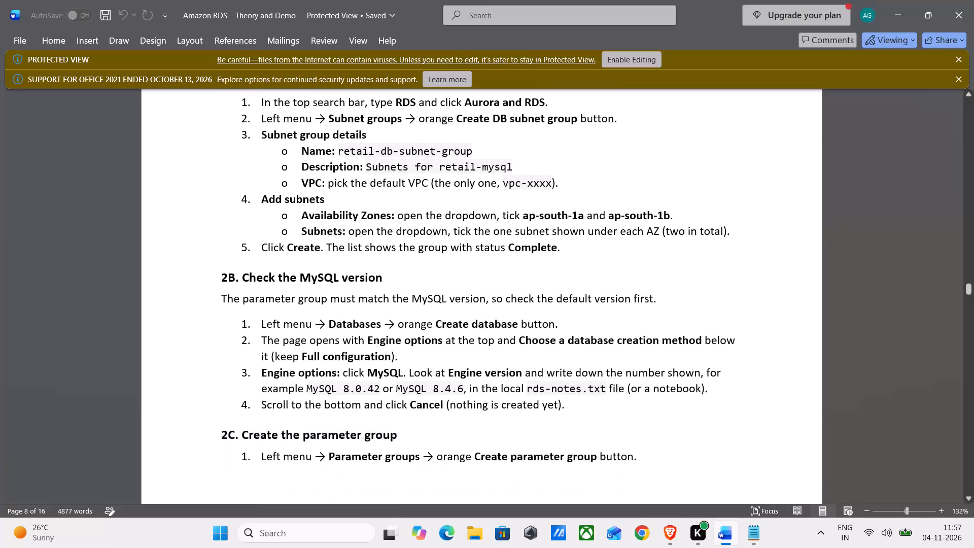
Review handout section 2B on checking the MySQL version and the start of section 2C on creating the parameter group.
scroll(539, 292, down, 1)
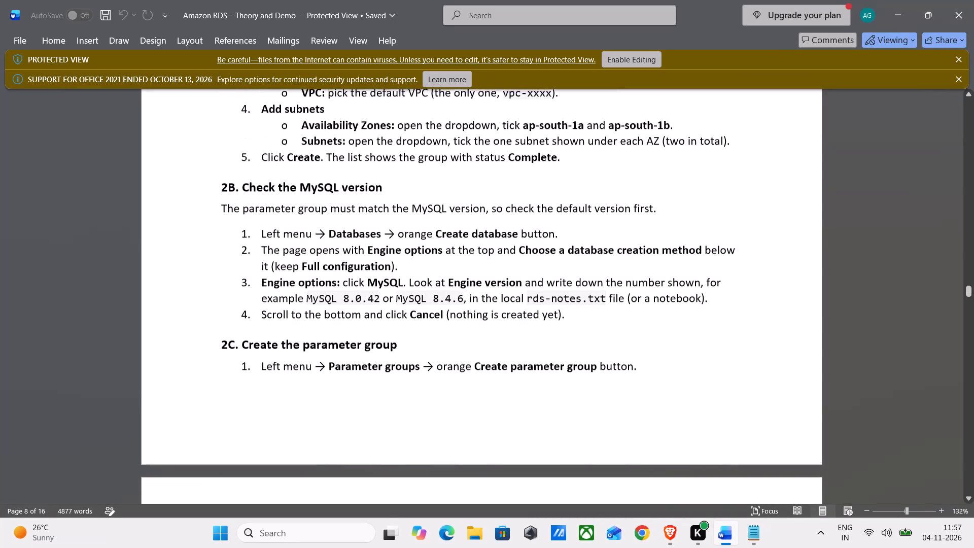
scroll(539, 292, down, 1)
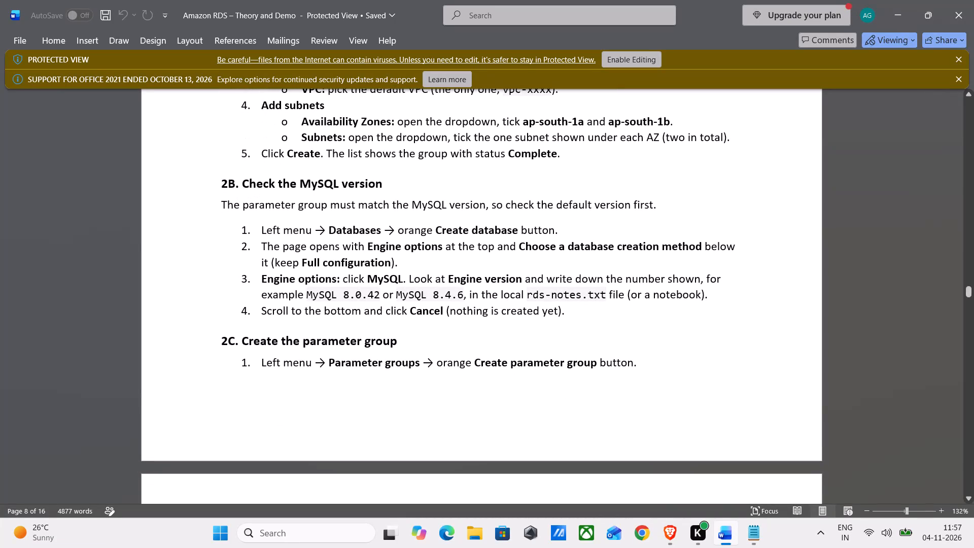
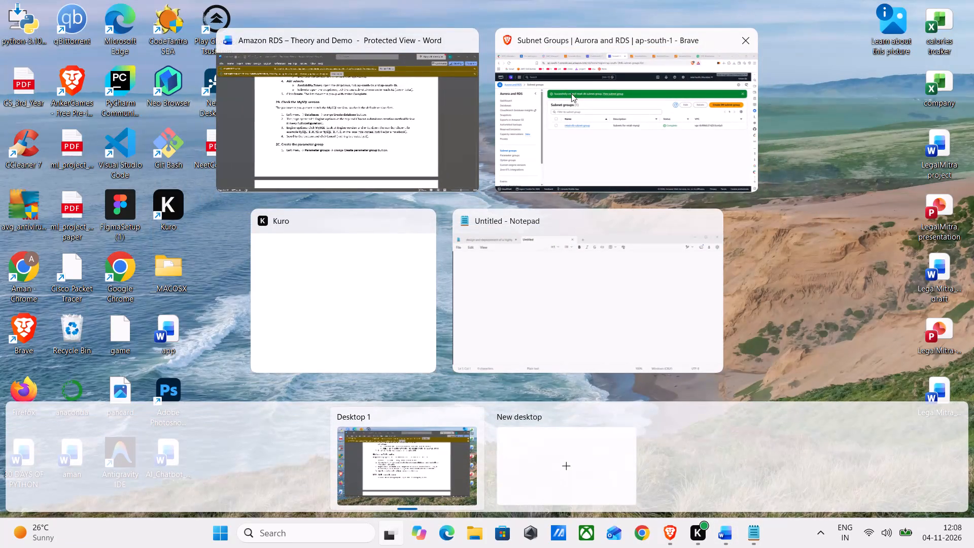
Compare the console's subnet groups page with handout section 2B on checking the MySQL version.
click(585, 107)
scroll(395, 299, down, 1)
scroll(395, 299, up, 1)
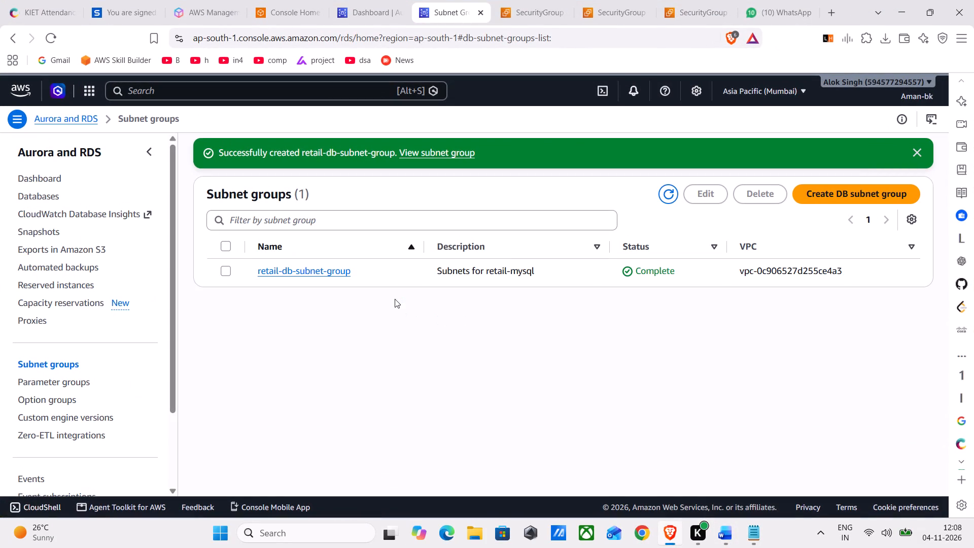
scroll(395, 299, up, 1)
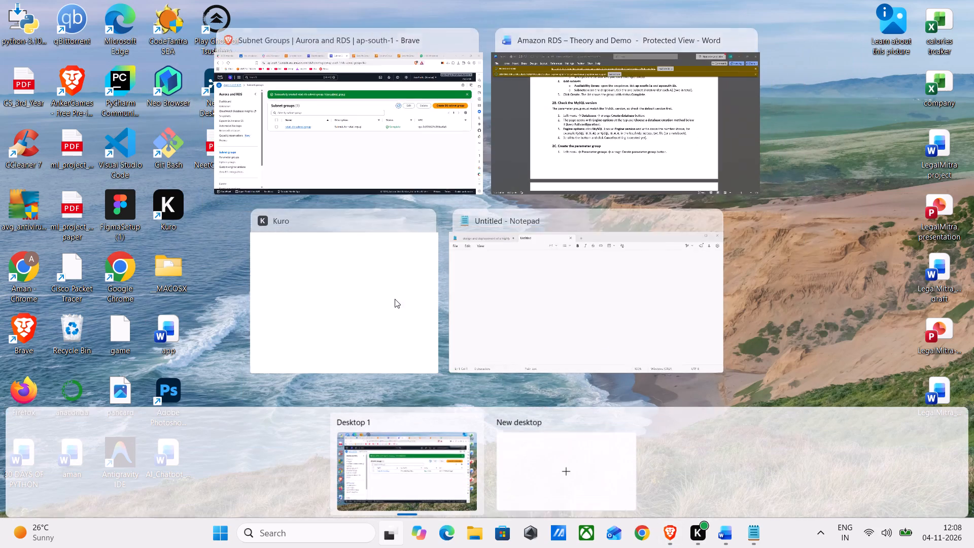
click(578, 127)
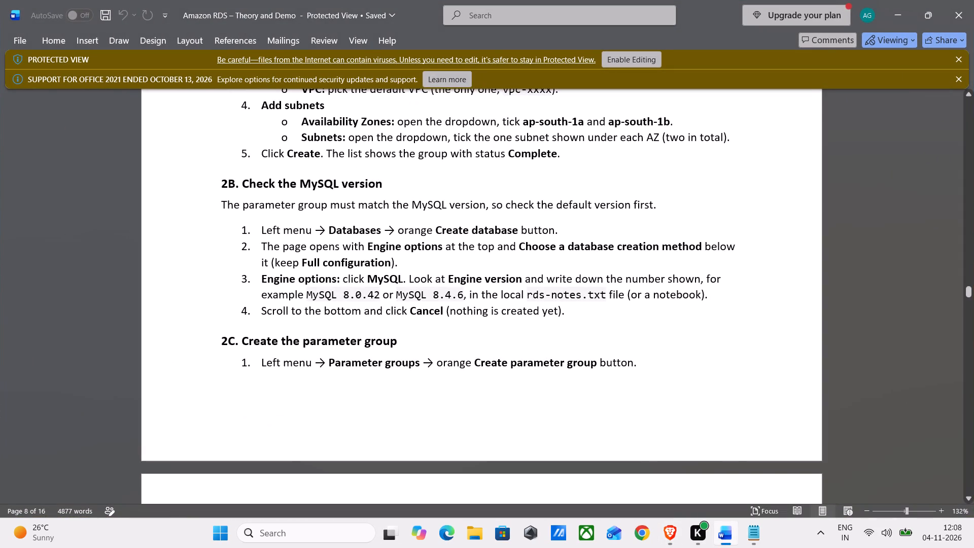
scroll(417, 370, down, 2)
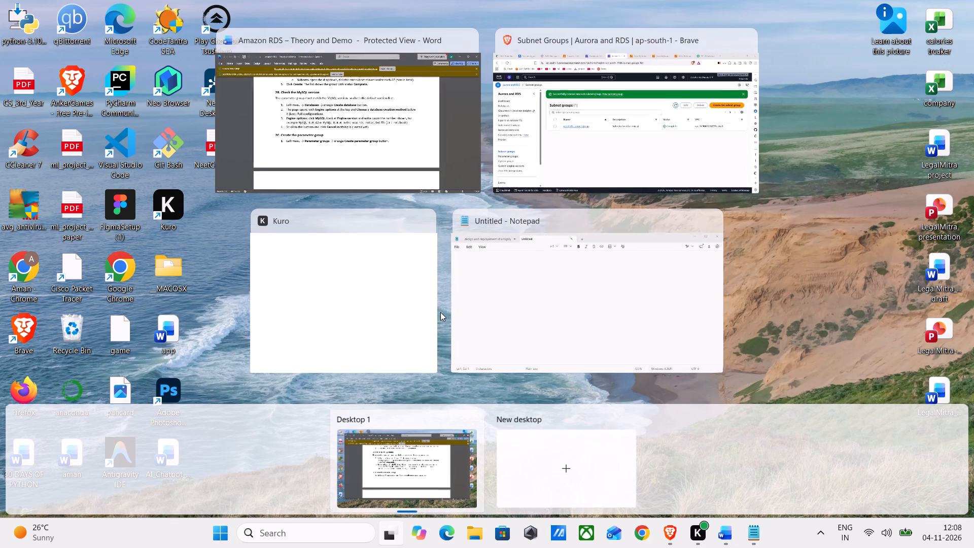
Return to the AWS Console Home in the browser and replace the existing service search with "database".
click(571, 120)
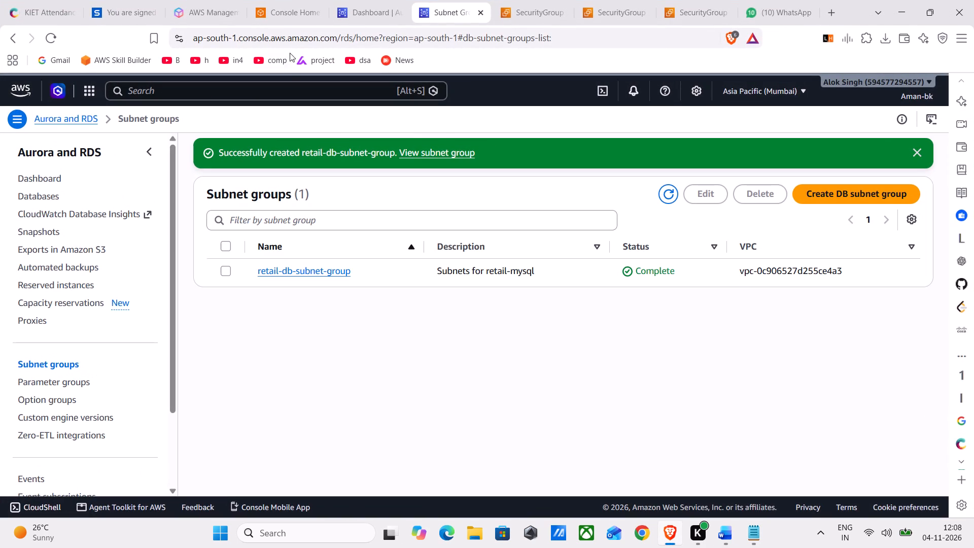
click(292, 16)
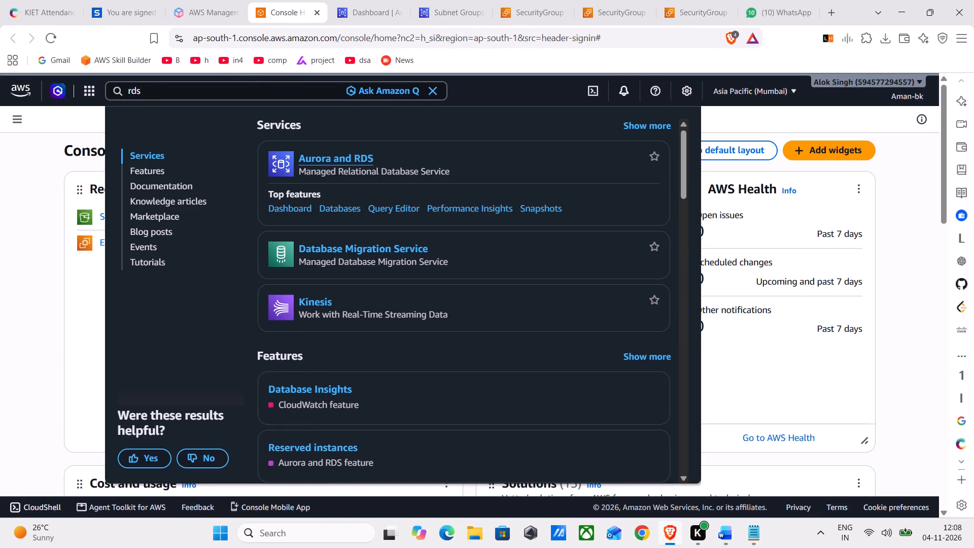
click(432, 93)
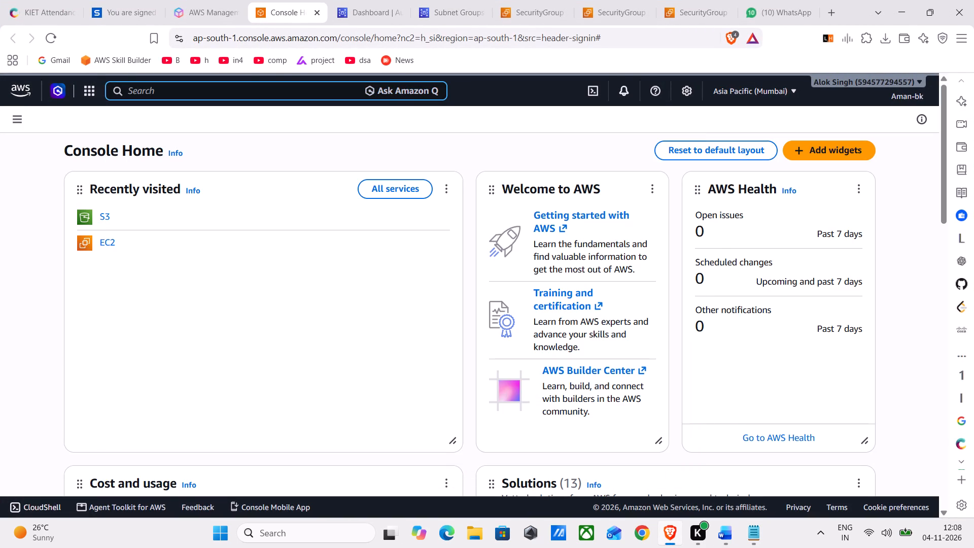
text(data)
text(base)
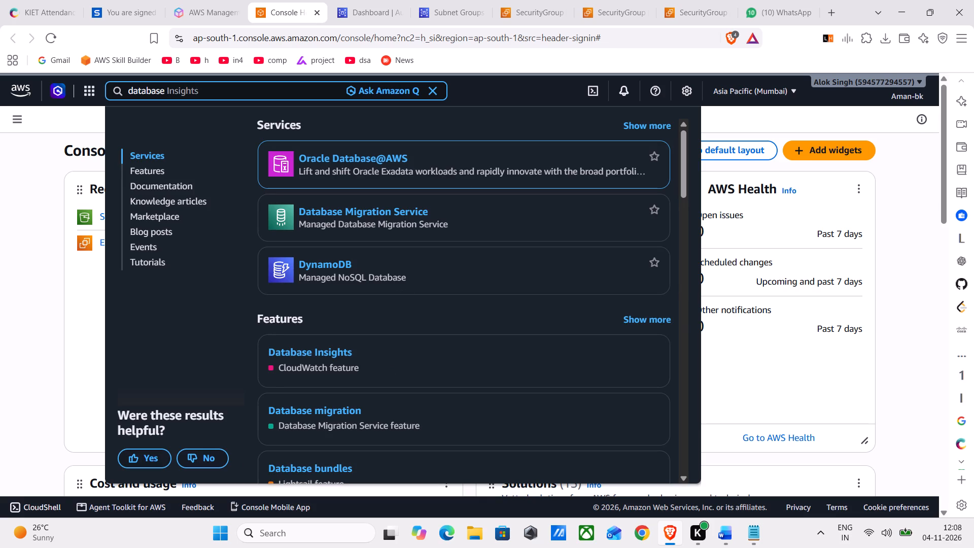
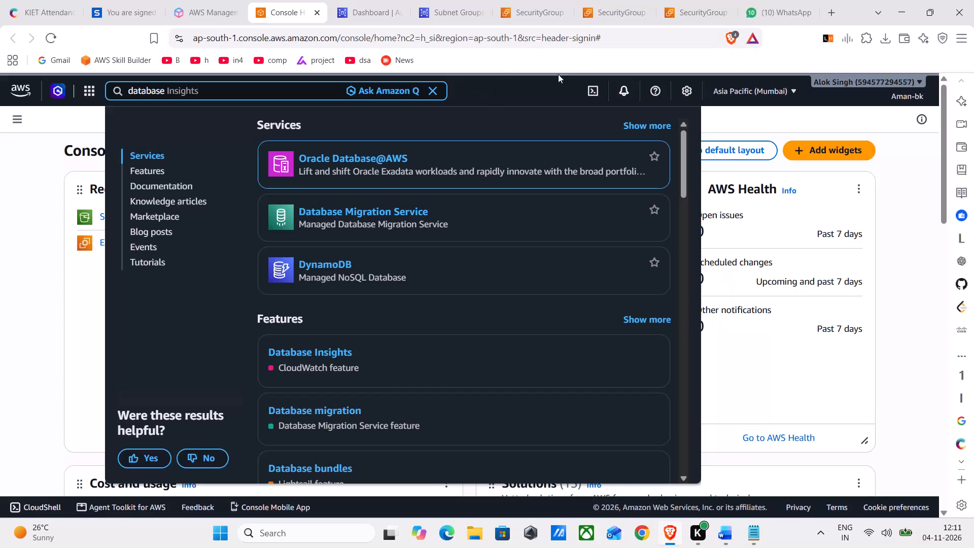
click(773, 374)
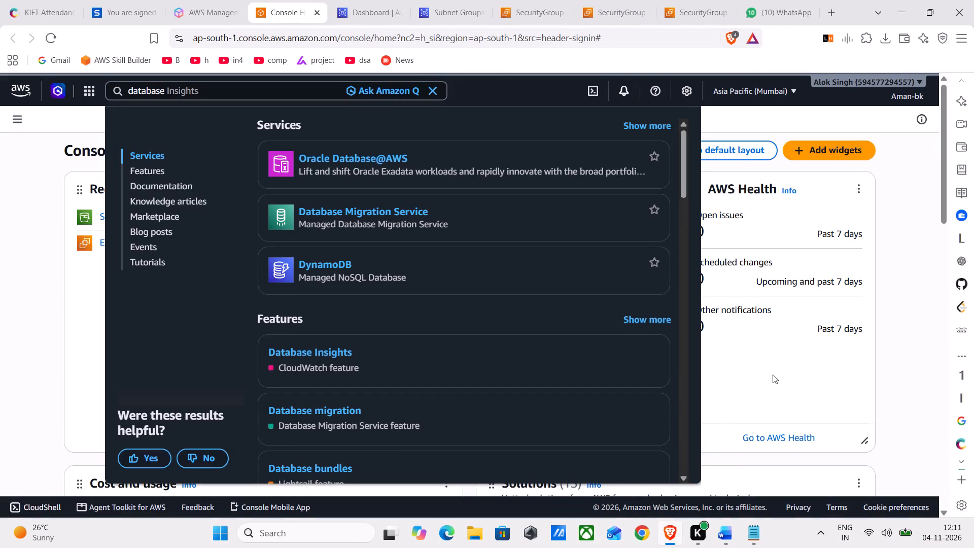
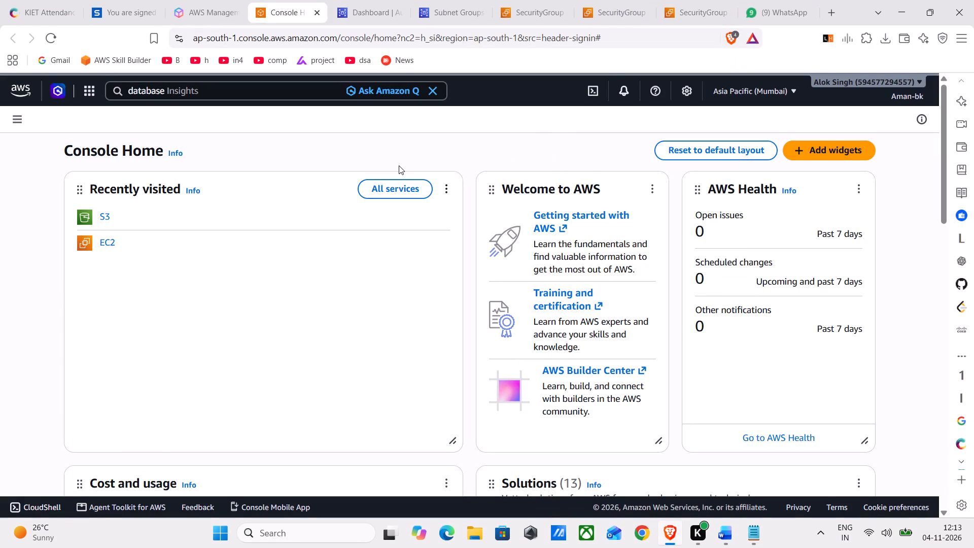
Check the handout's MySQL version section, search the AWS console for databases, and open the Aurora and RDS Databases feature in a new tab.
click(583, 122)
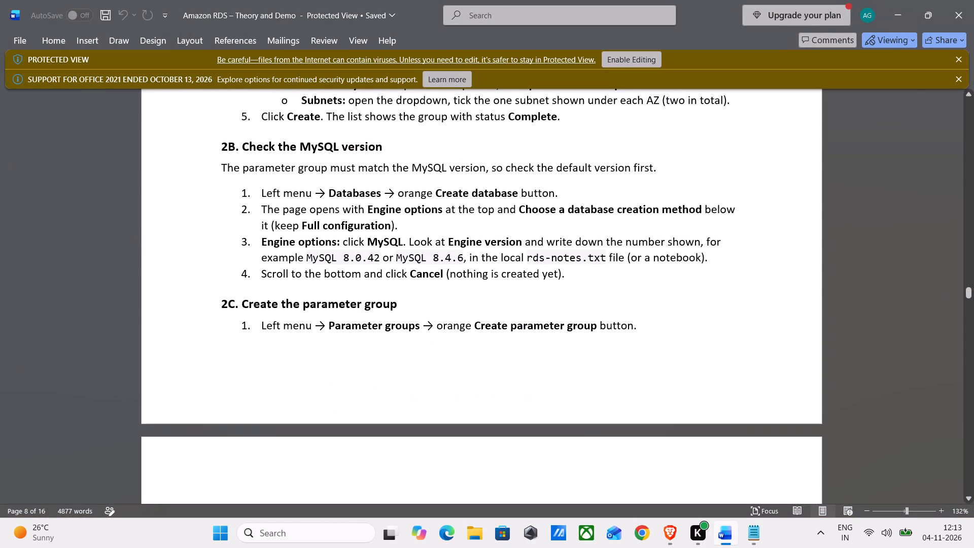
click(563, 138)
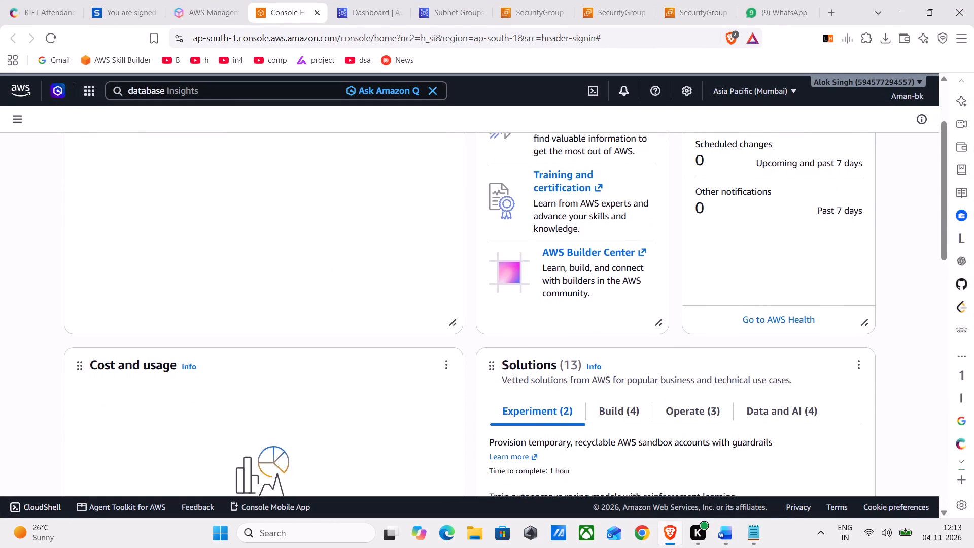
click(573, 156)
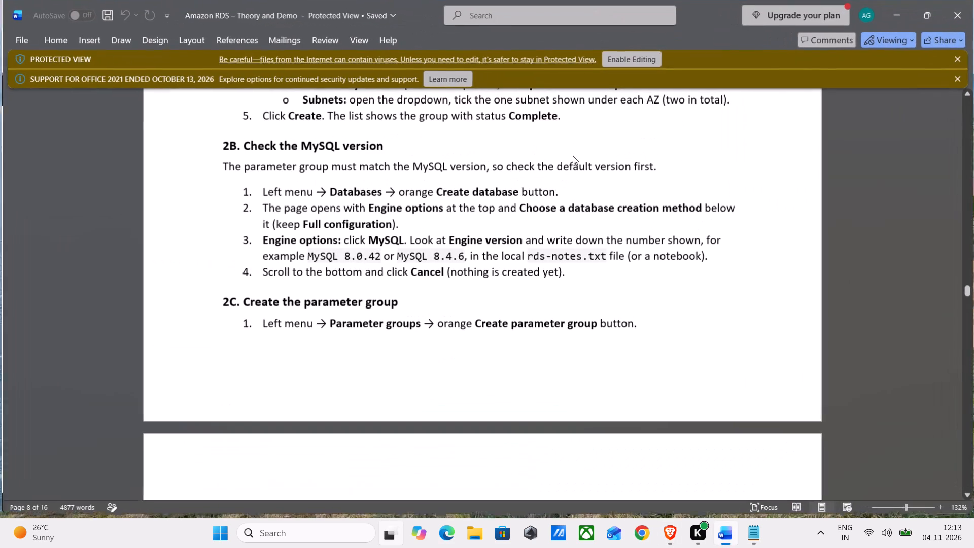
click(541, 117)
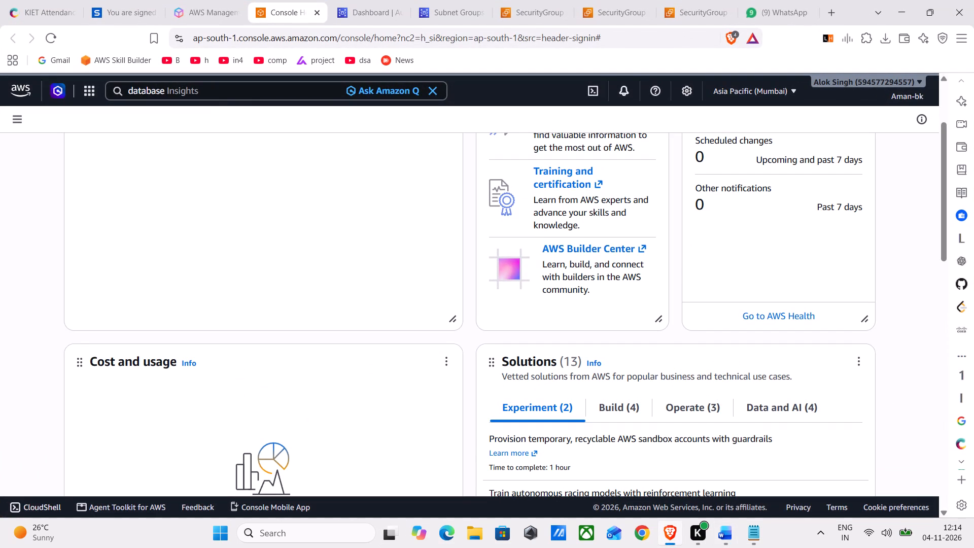
click(165, 92)
key(s)
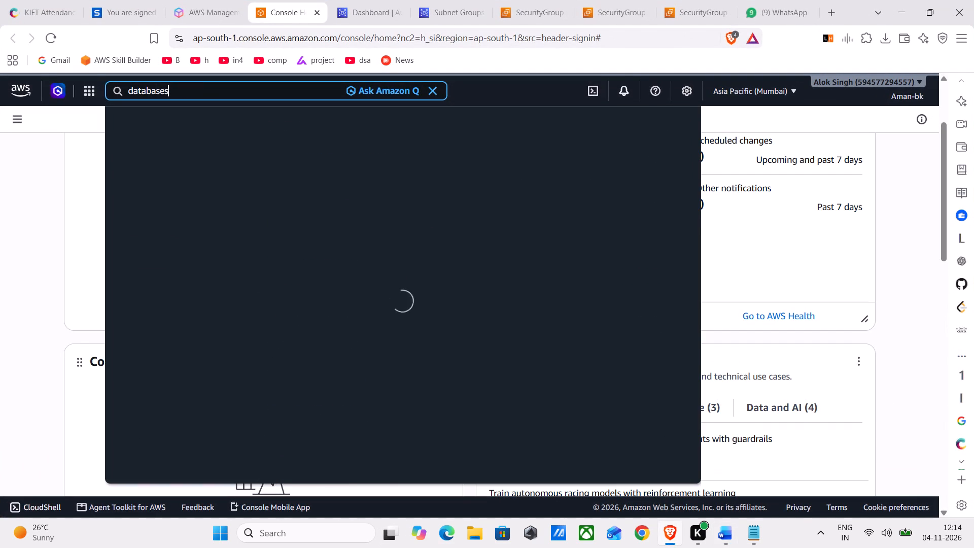
right_click(293, 161)
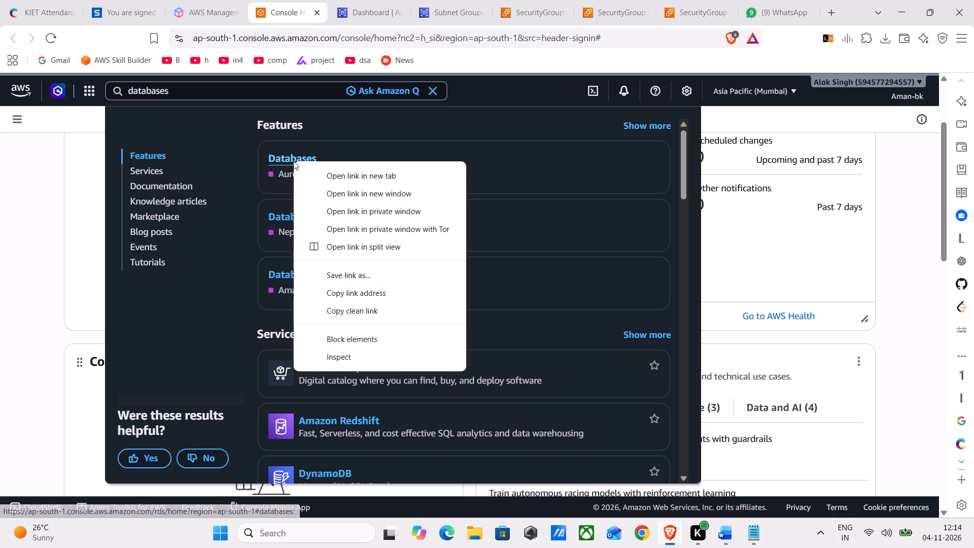
click(334, 178)
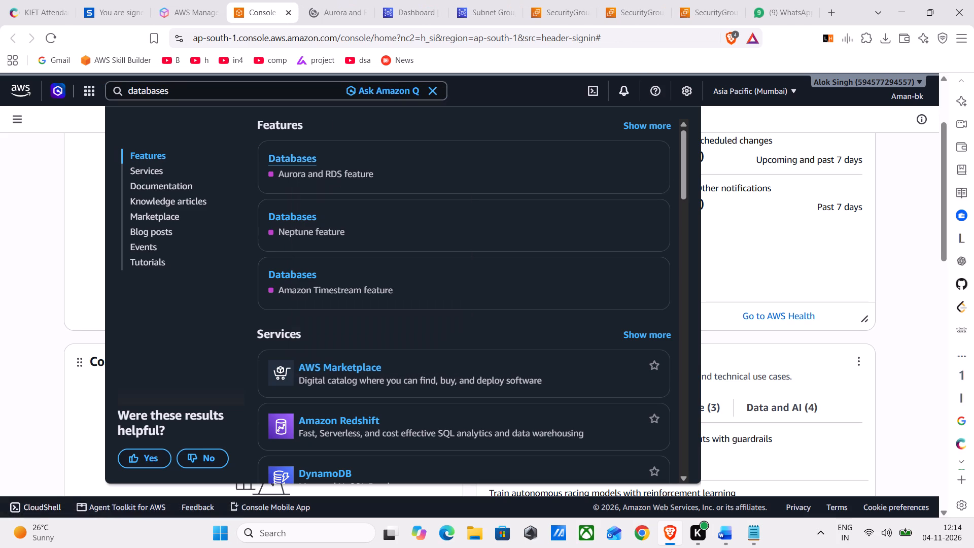
click(334, 5)
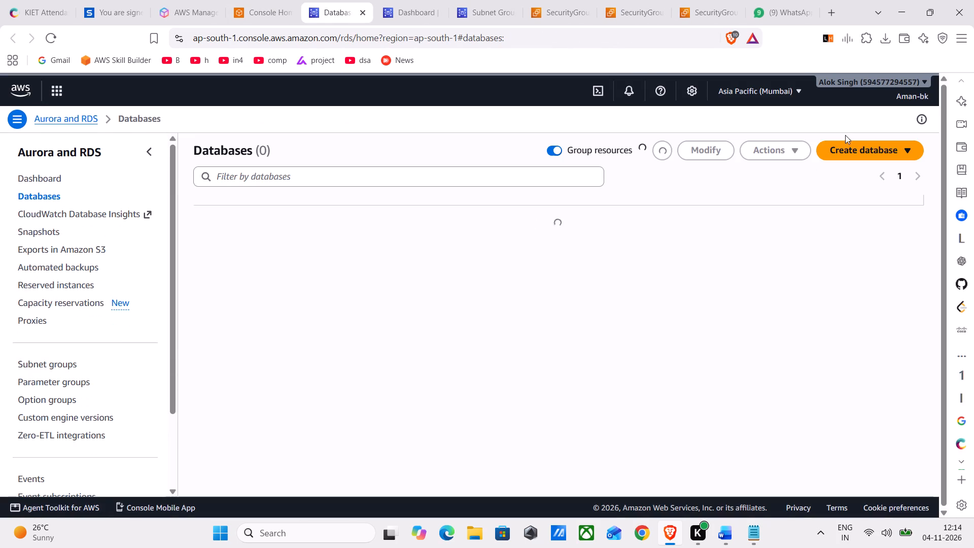
Start creating a database with the Full configuration option.
click(855, 155)
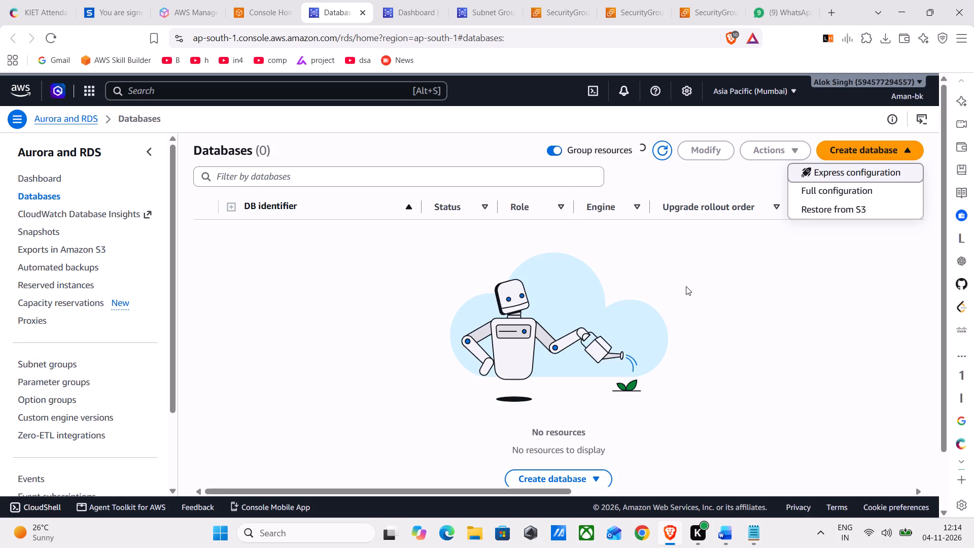
click(640, 145)
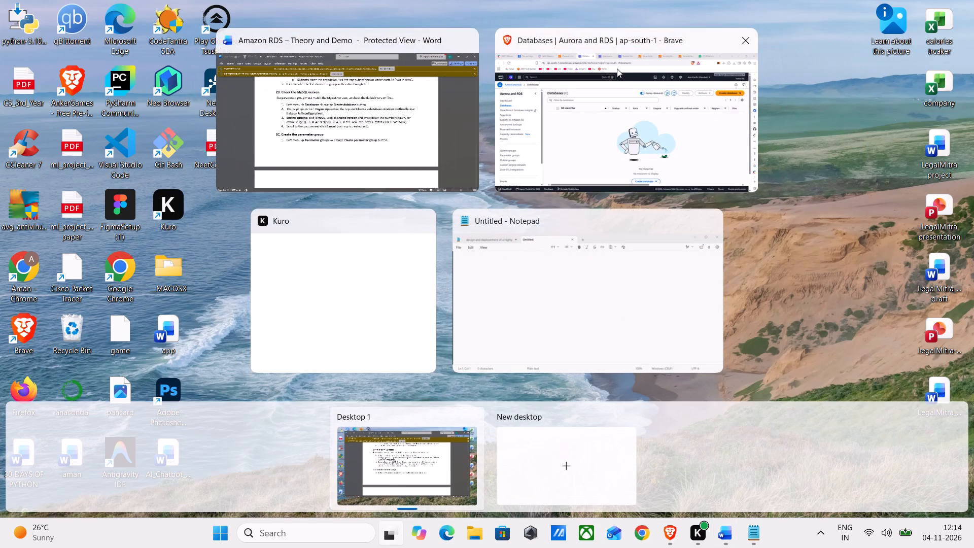
click(617, 68)
click(906, 154)
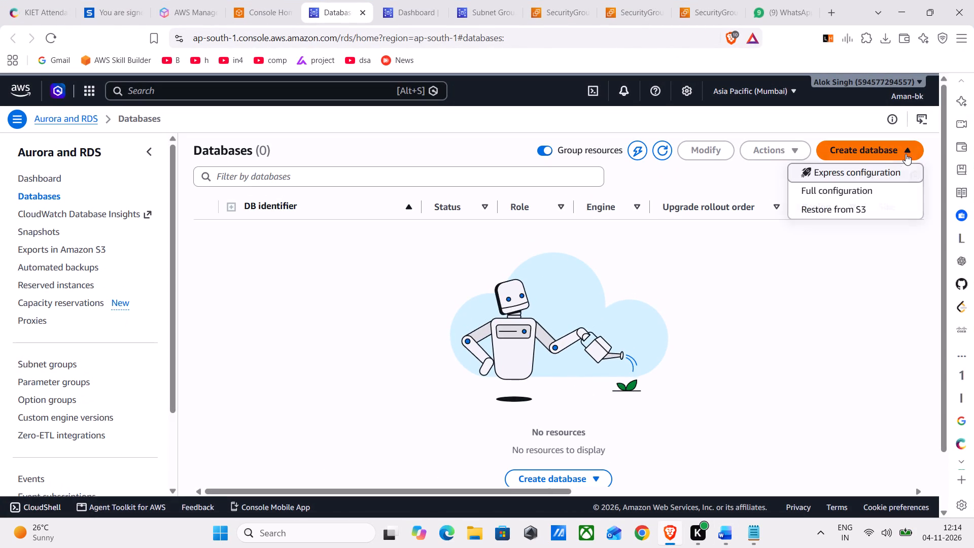
click(862, 196)
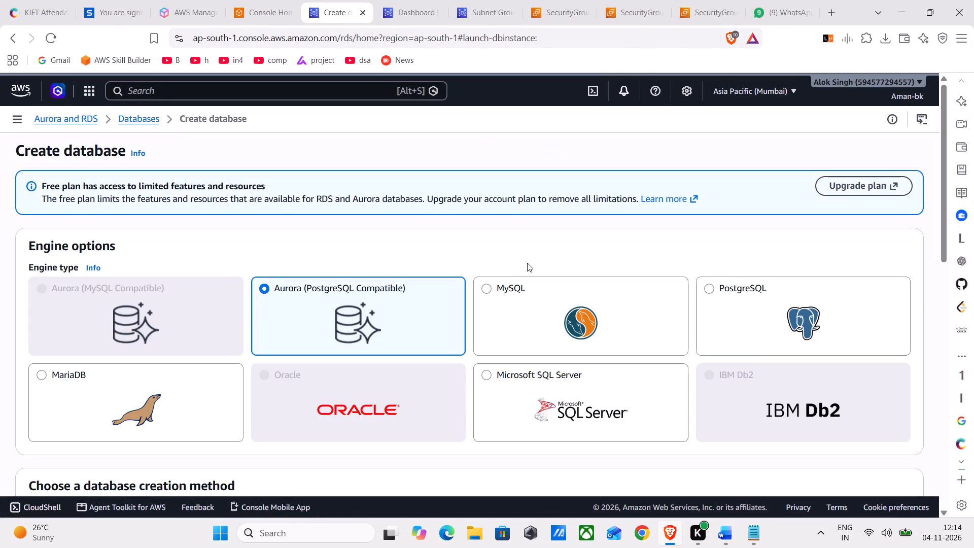
Choose MySQL as the engine type for the new database, following the handout's instructions.
click(579, 144)
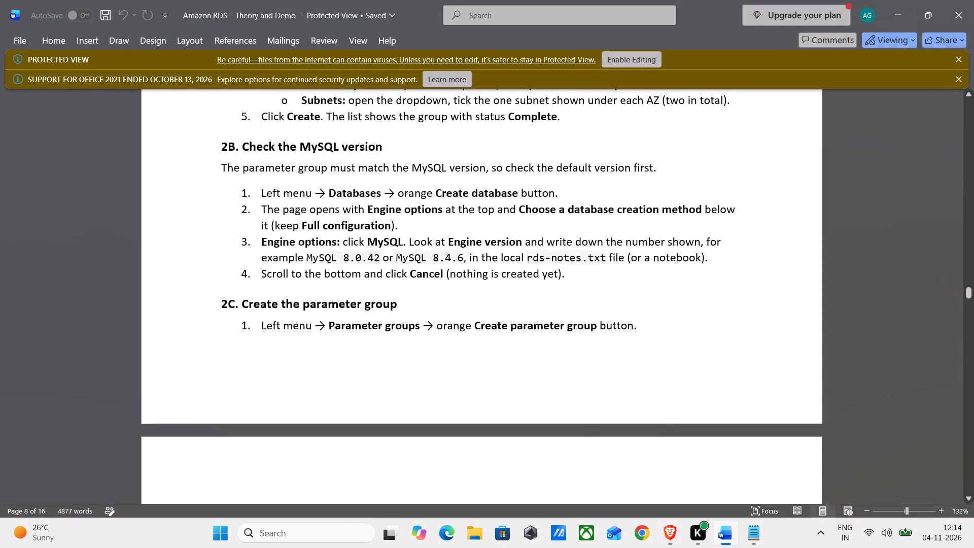
click(568, 123)
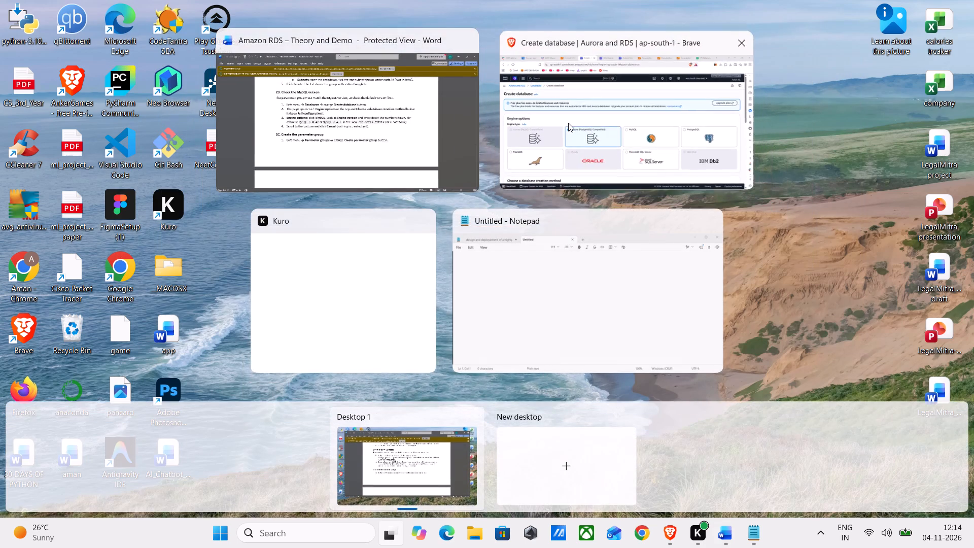
click(530, 310)
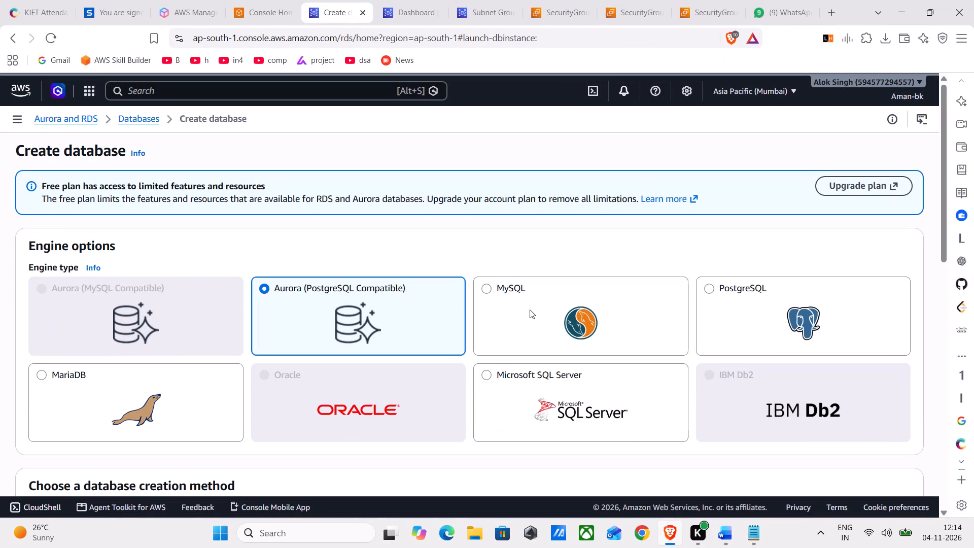
Examine the MySQL creation method and configuration settings for the engine version, comparing them with the handout's version-check and parameter group instructions.
click(580, 121)
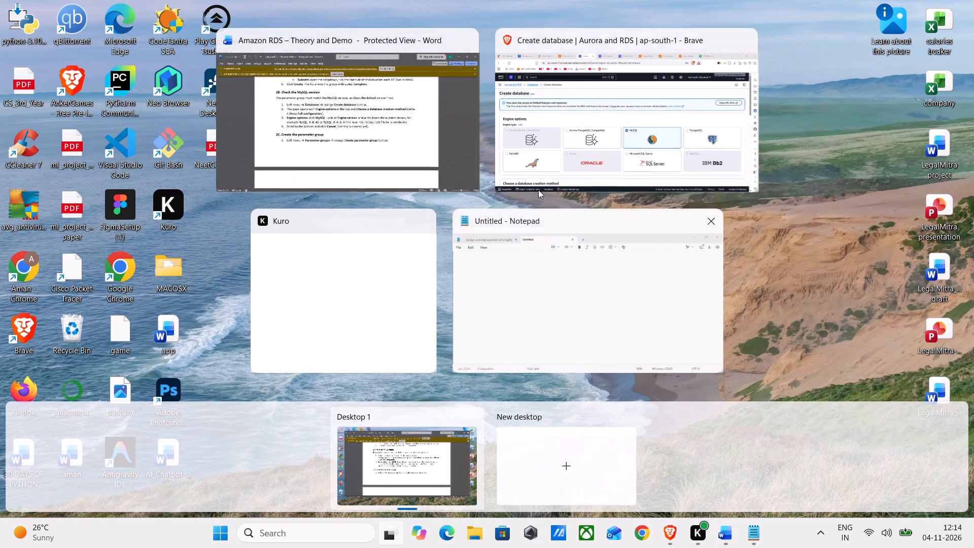
click(570, 161)
scroll(484, 296, down, 3)
scroll(484, 296, up, 1)
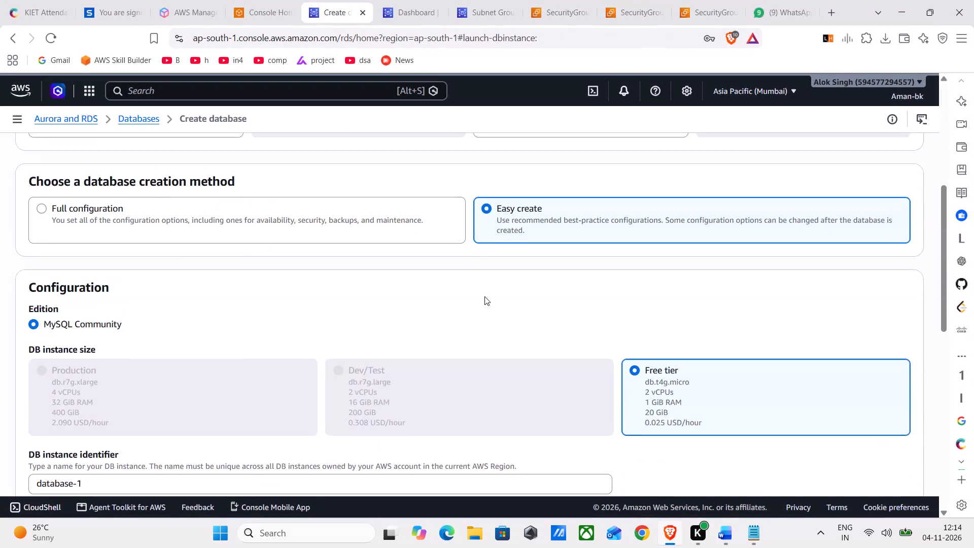
scroll(484, 296, up, 1)
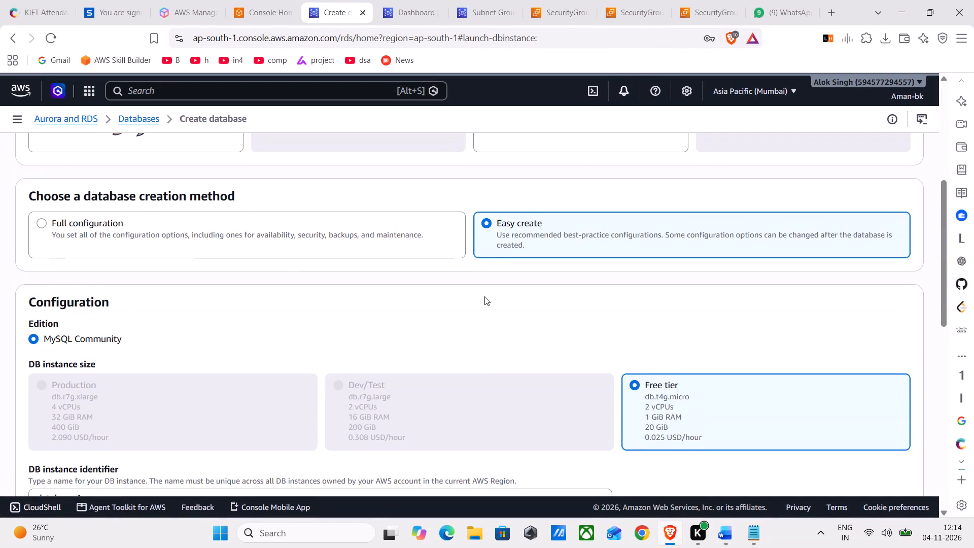
scroll(484, 296, up, 1)
click(559, 162)
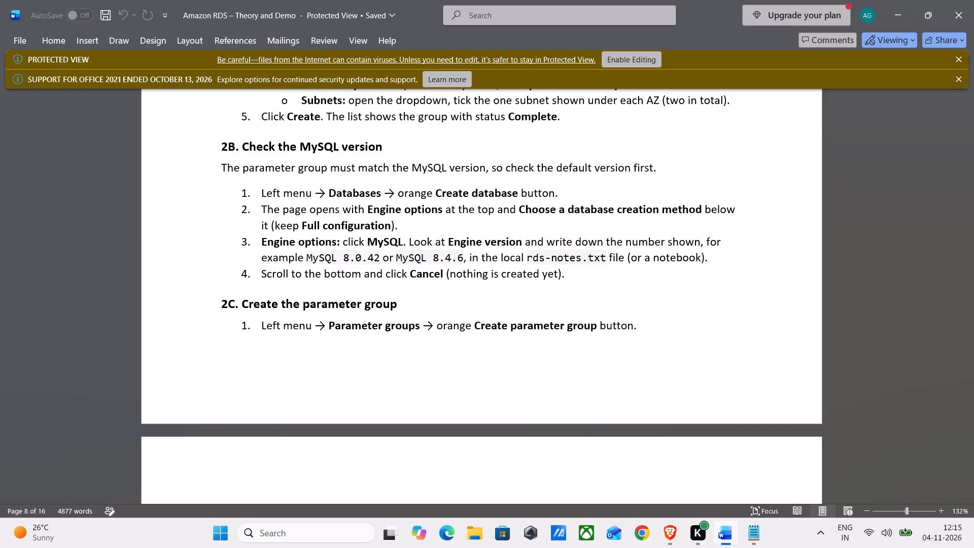
scroll(412, 320, down, 1)
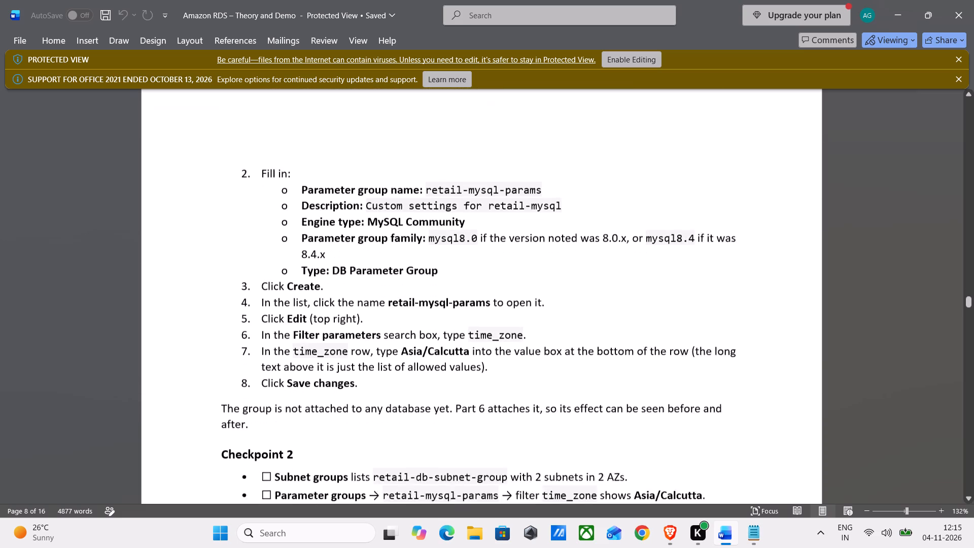
scroll(412, 320, up, 1)
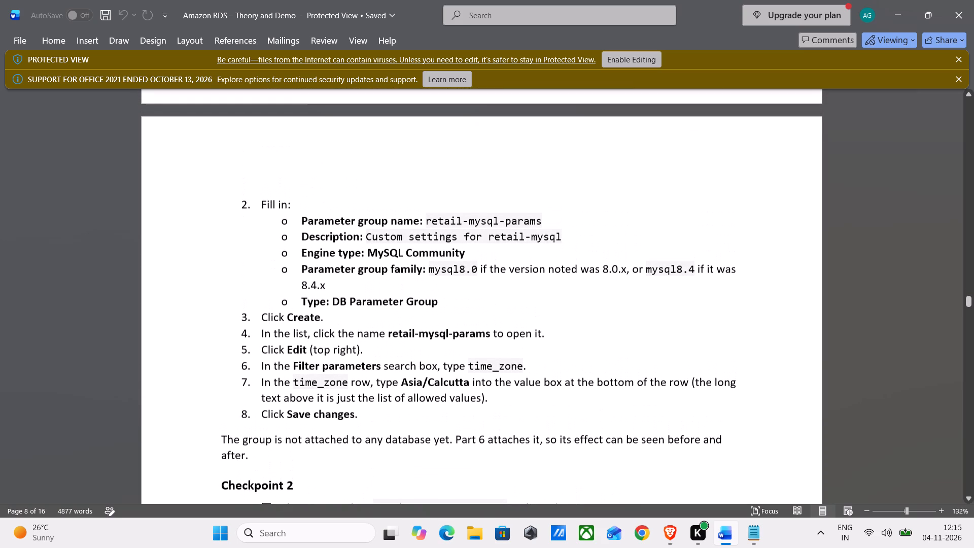
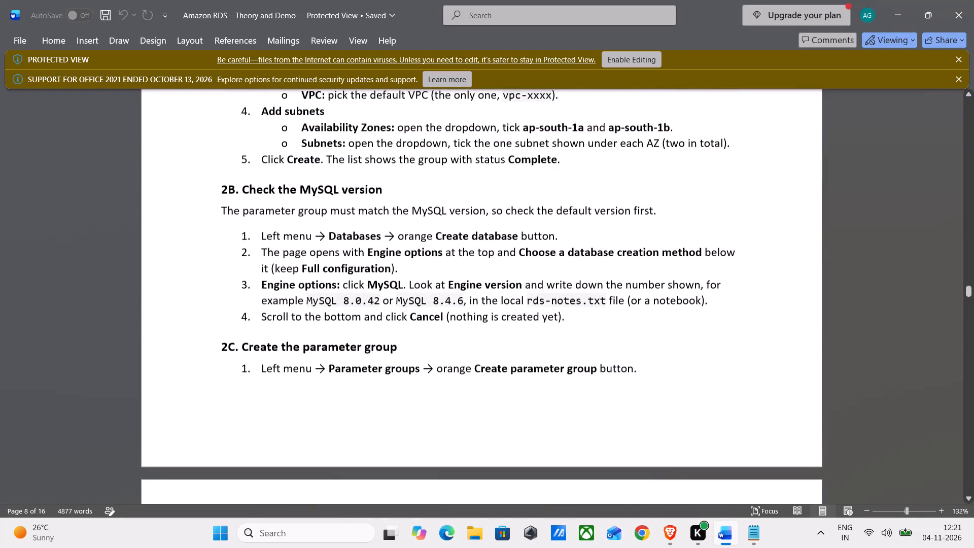
Return to the Create database page in the browser and set the database creation method to Full configuration.
scroll(412, 320, down, 1)
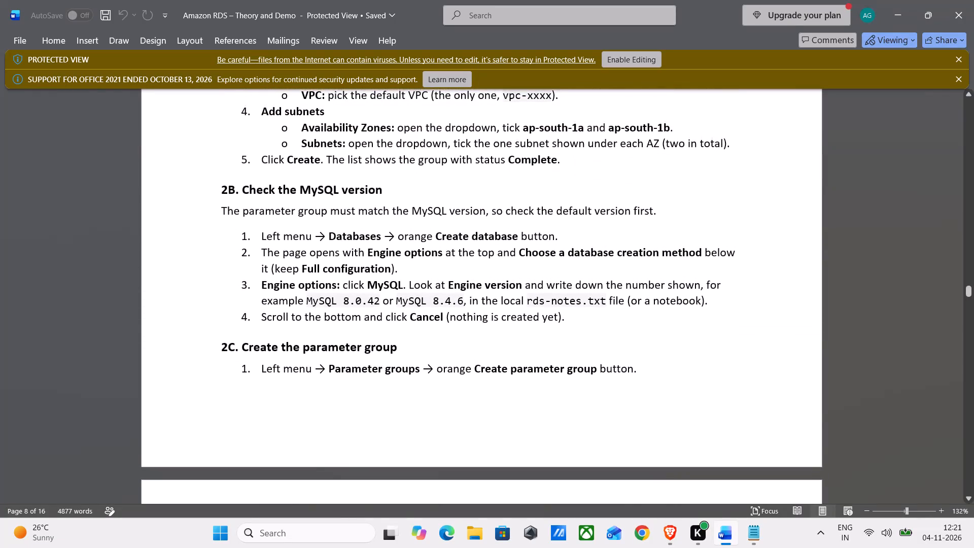
click(531, 149)
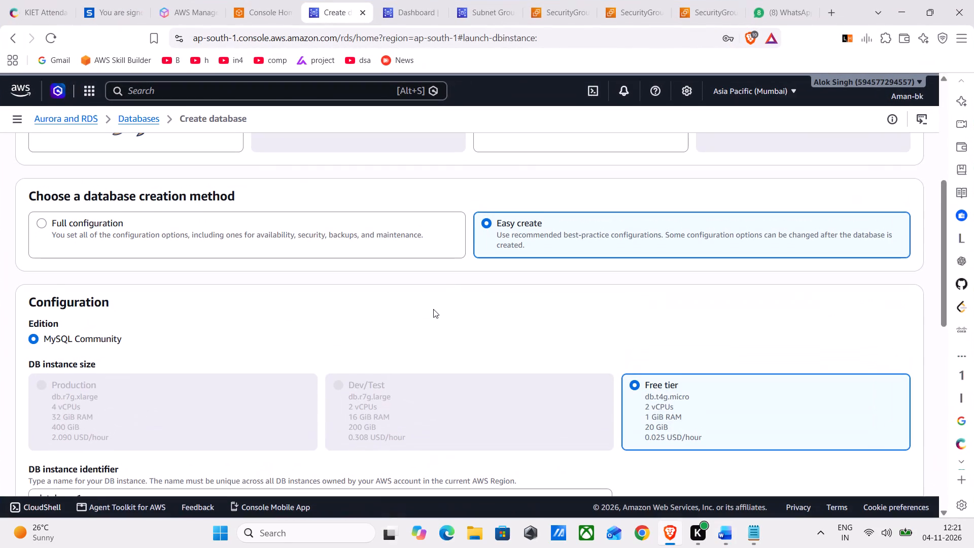
scroll(431, 314, down, 1)
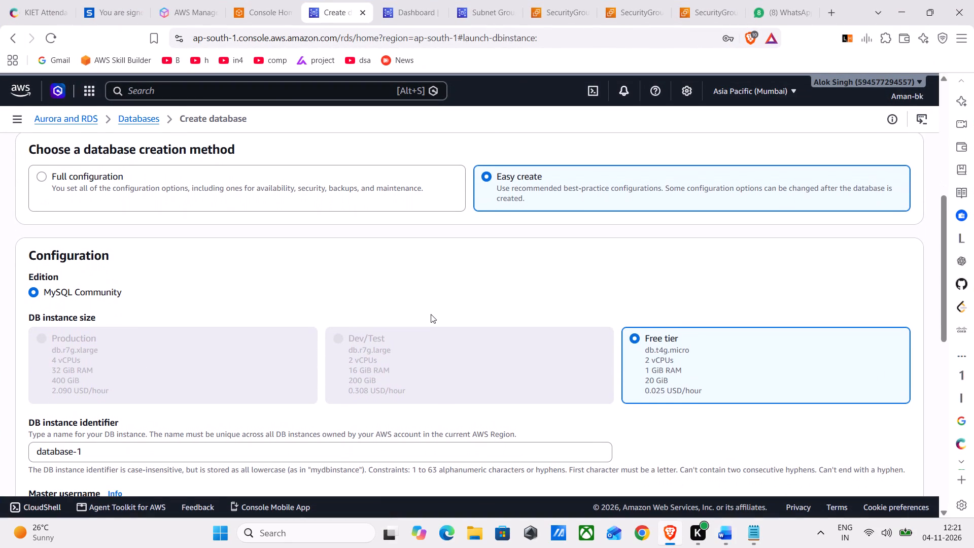
scroll(431, 314, down, 1)
click(338, 191)
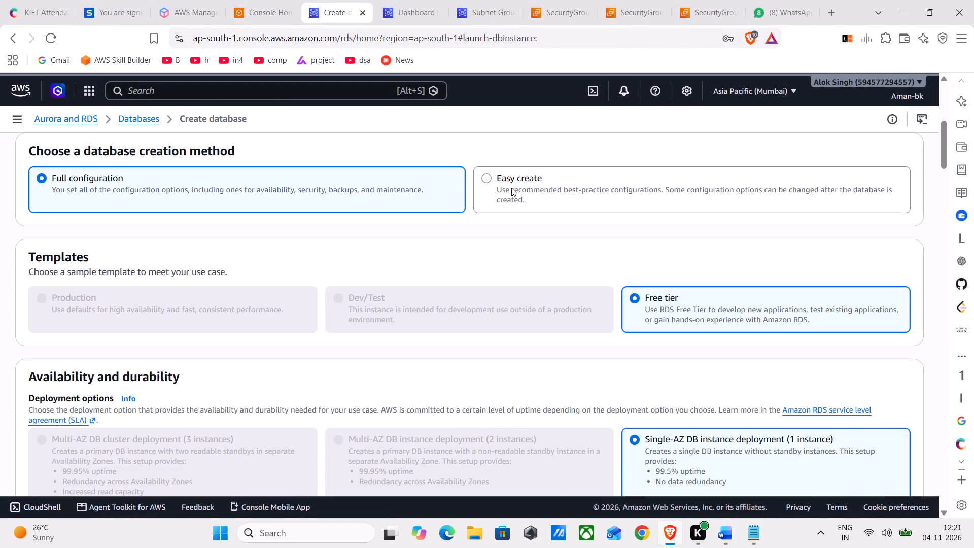
click(511, 188)
scroll(333, 253, down, 1)
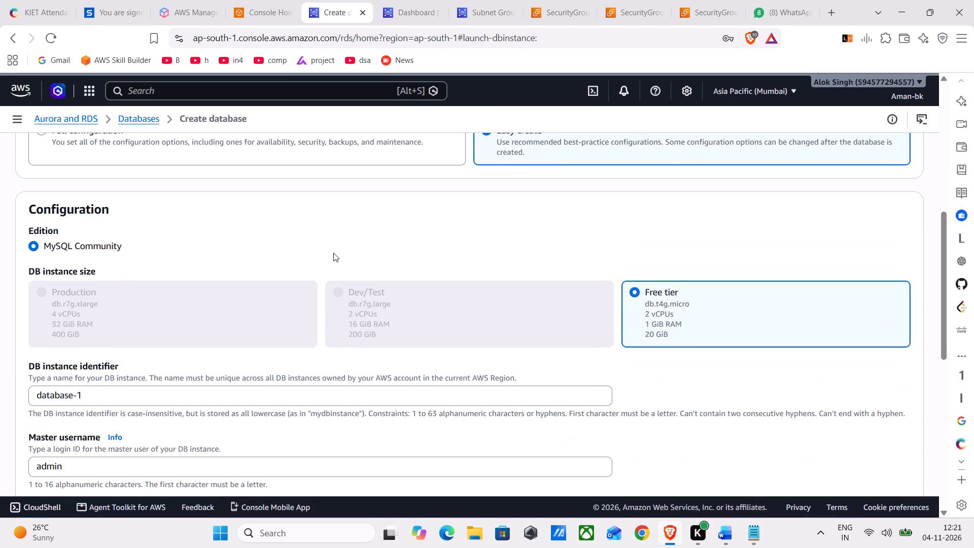
scroll(333, 253, up, 1)
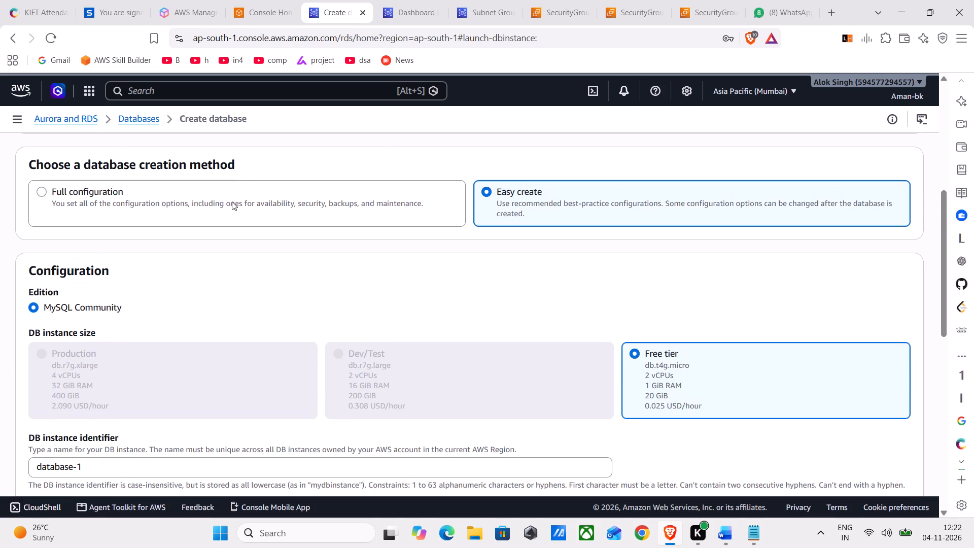
click(232, 189)
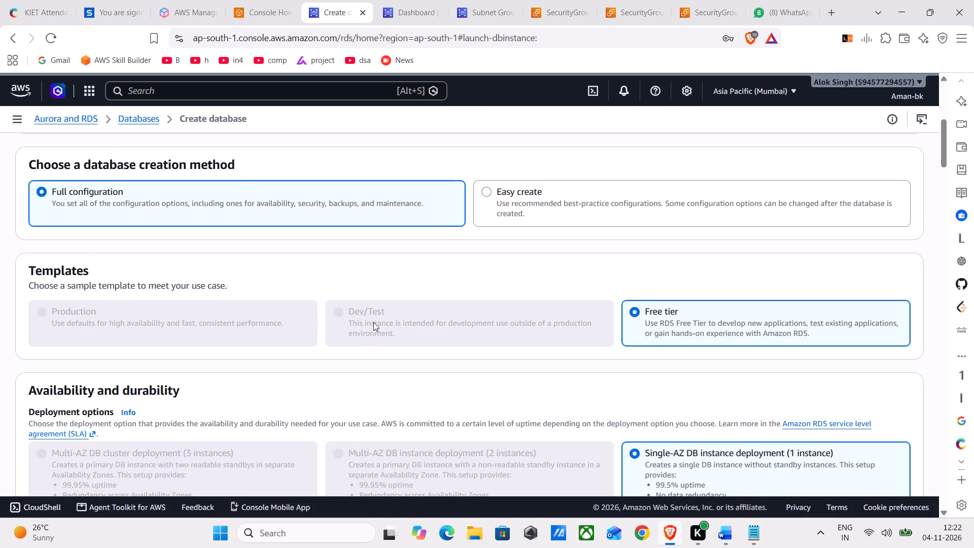
Check the default MySQL engine version in the database settings and compare it with the example versions in handout section 2B.
scroll(373, 322, down, 4)
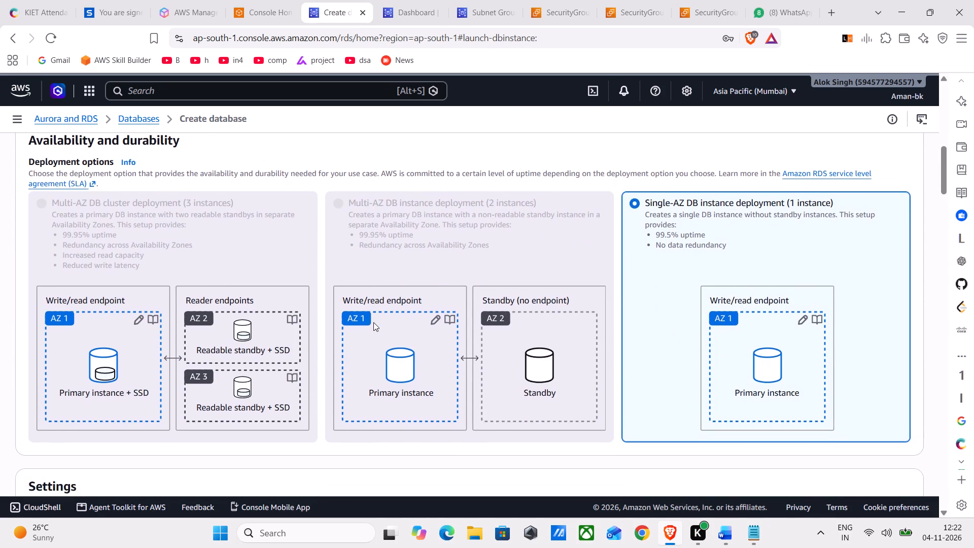
scroll(373, 322, down, 1)
scroll(373, 322, right, 1)
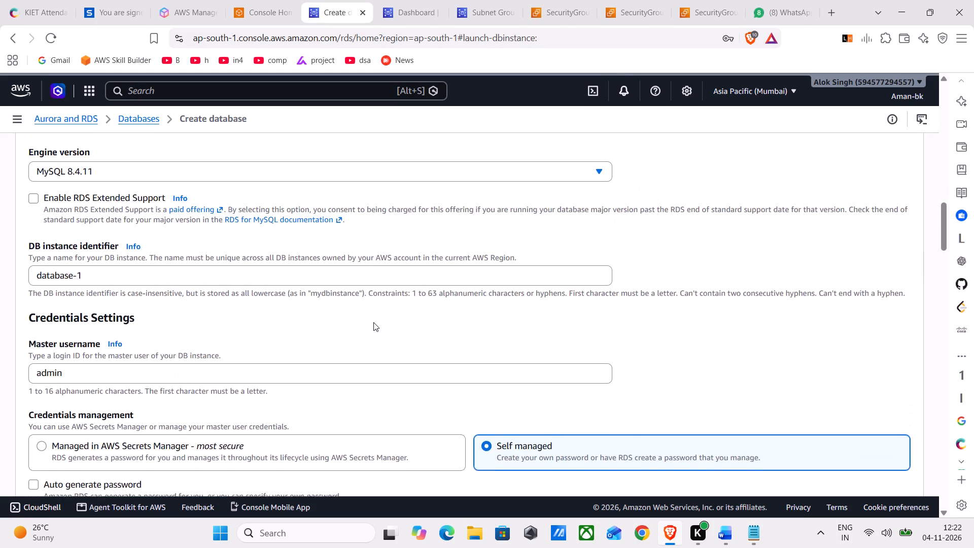
scroll(373, 322, right, 1)
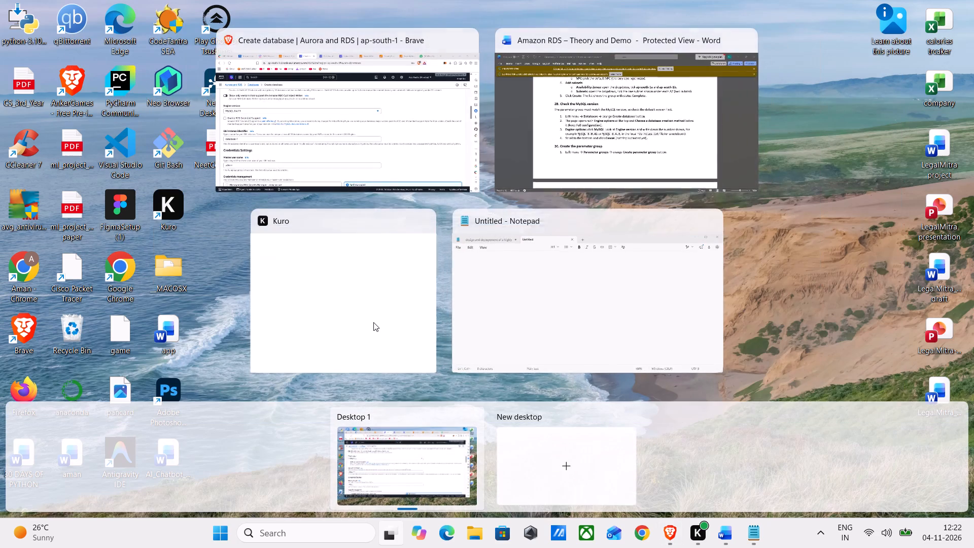
click(567, 158)
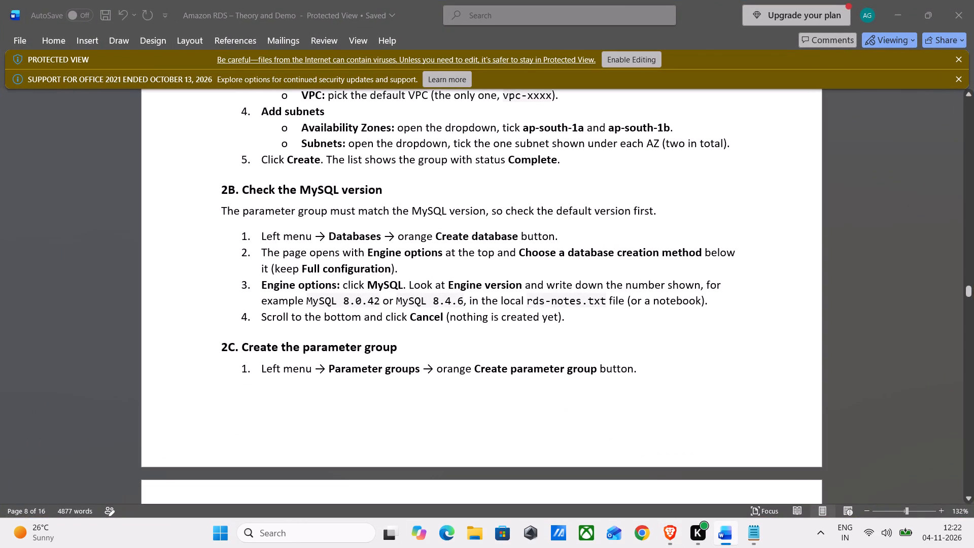
drag(380, 300, 310, 300)
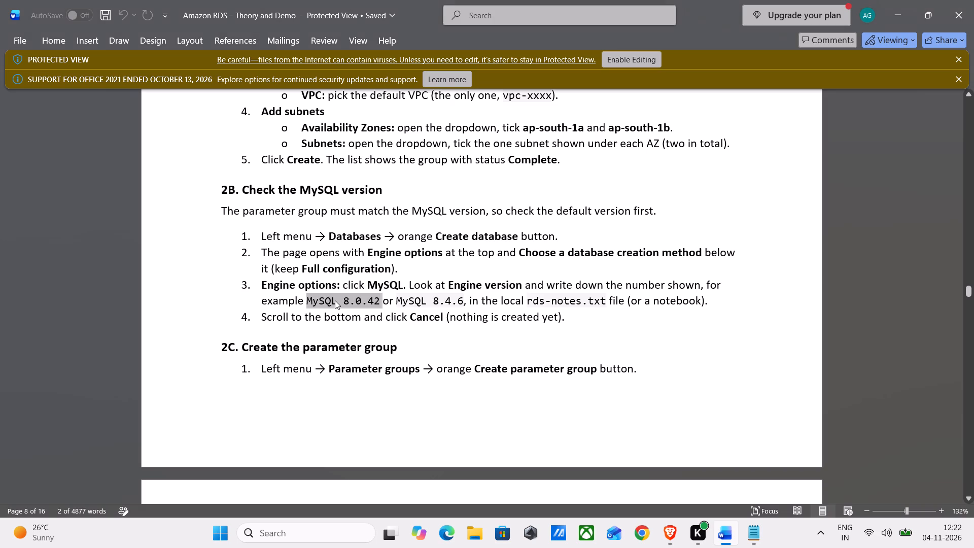
click(428, 254)
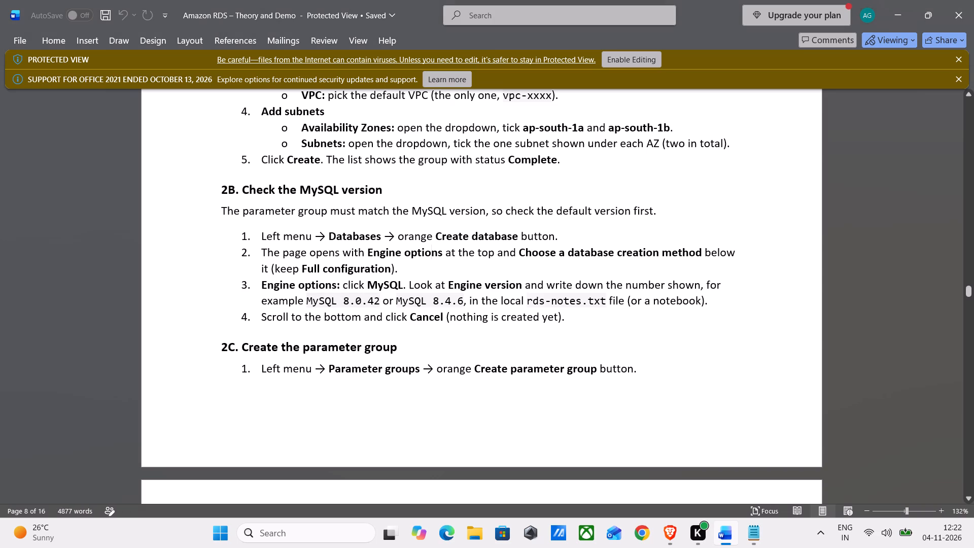
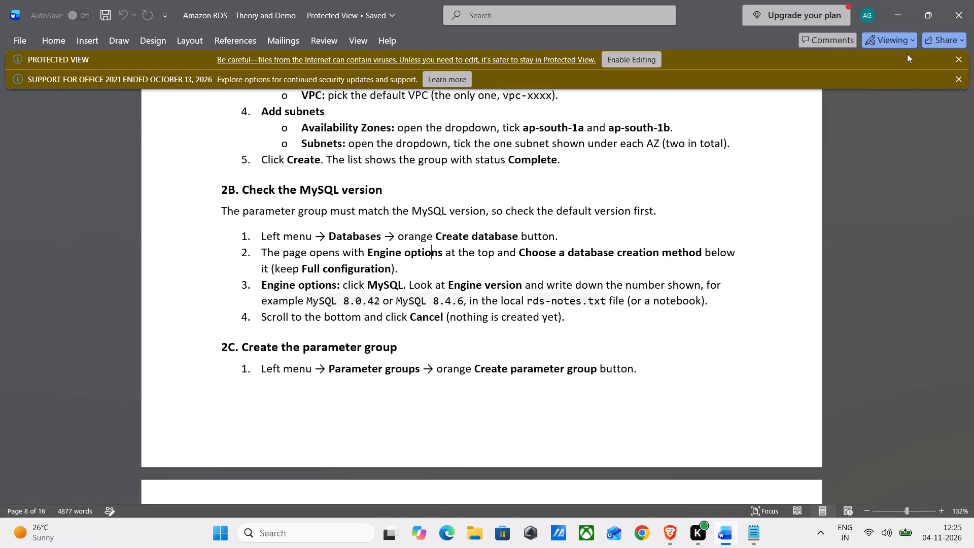
Switch from the Word handout back to the RDS Create database page in the browser.
click(897, 21)
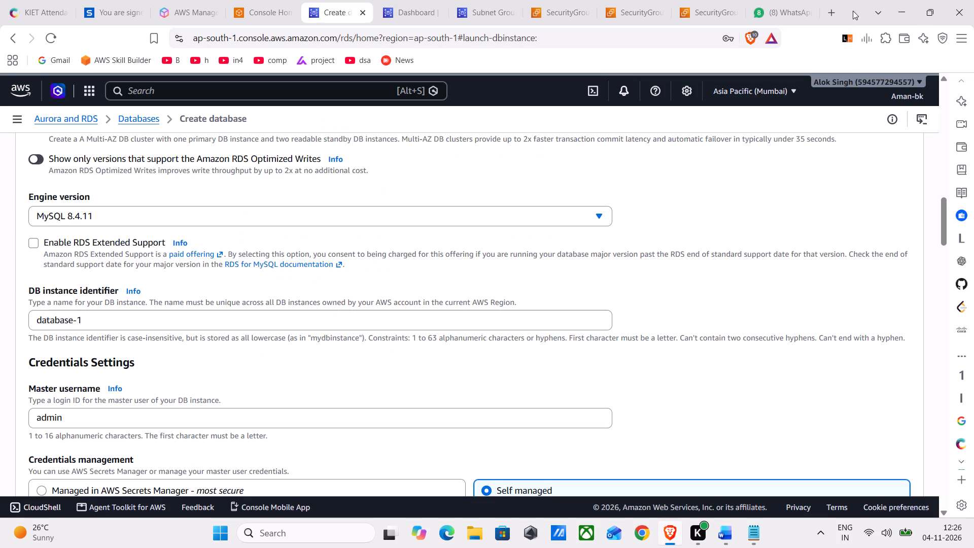
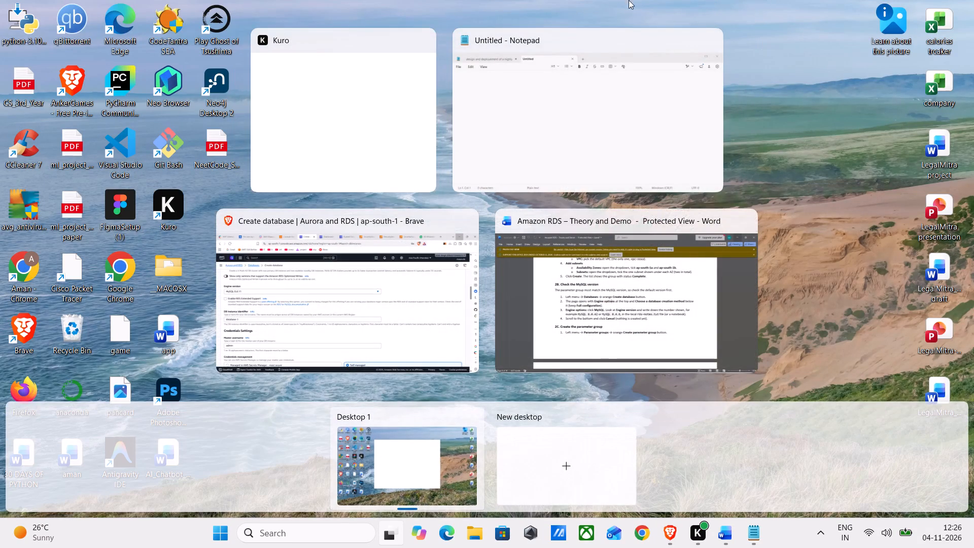
Switch to the browser's RDS Create database page and look over its engine options.
click(415, 277)
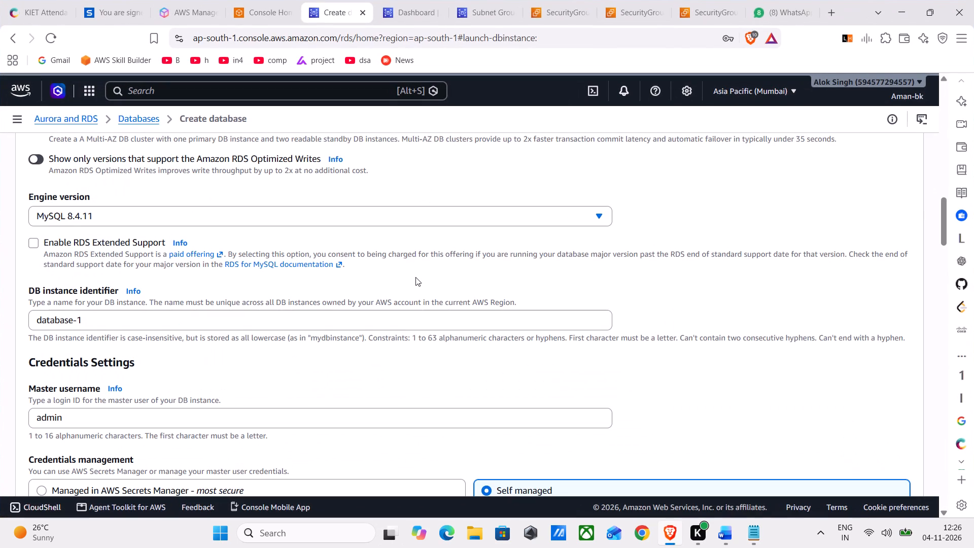
scroll(415, 277, up, 7)
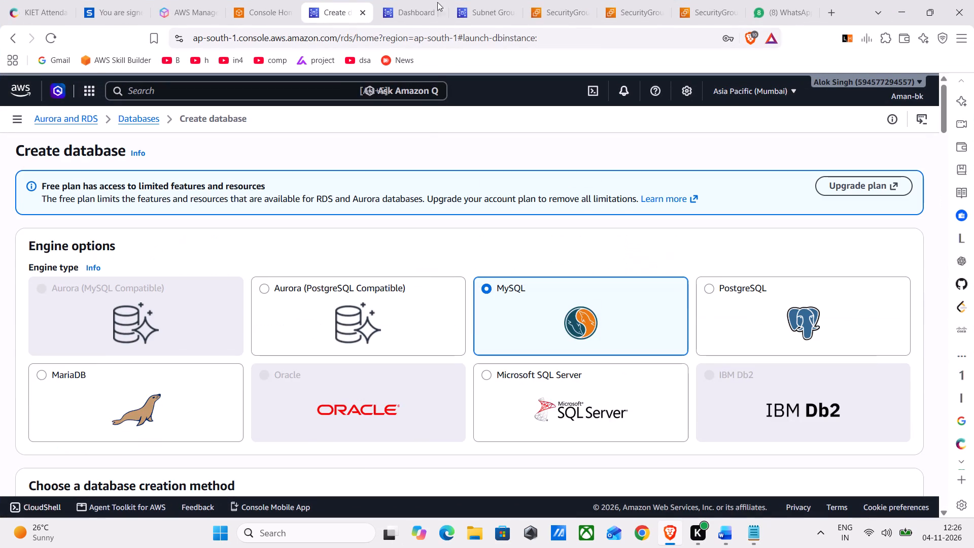
Delete the training-db-sg security group from its EC2 details page.
click(646, 16)
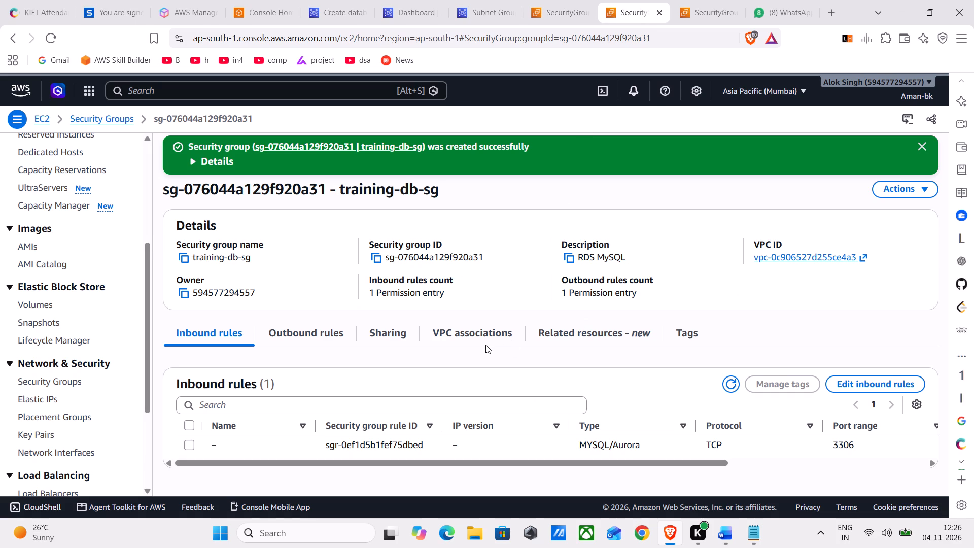
click(926, 190)
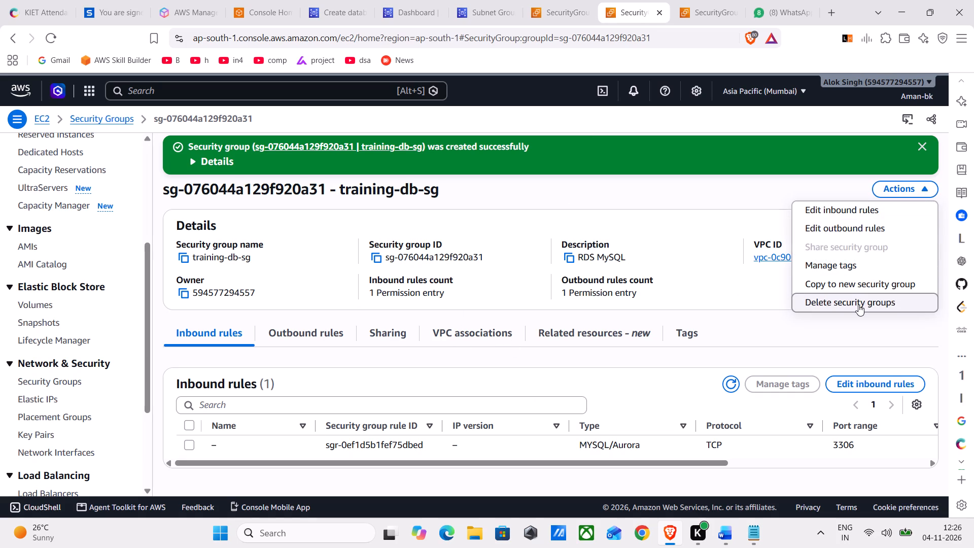
click(858, 304)
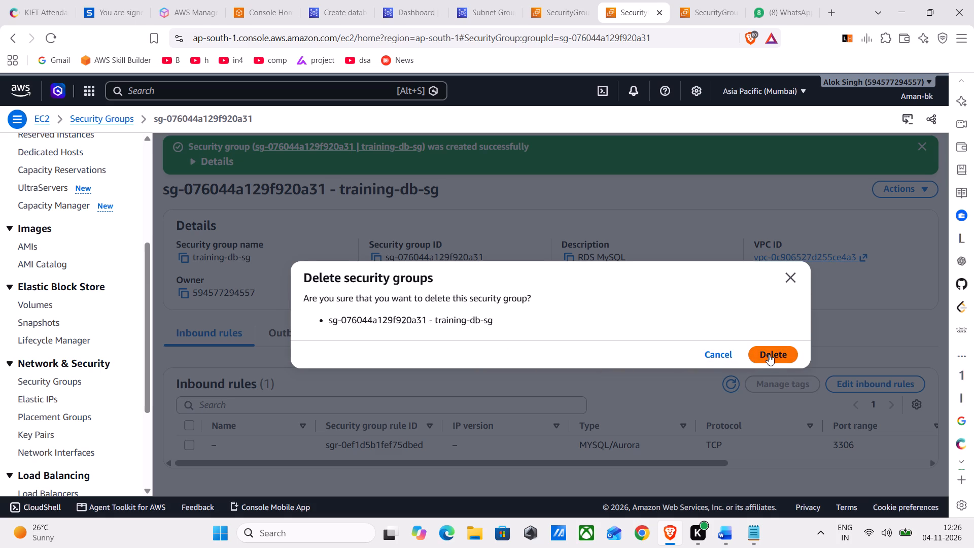
click(771, 354)
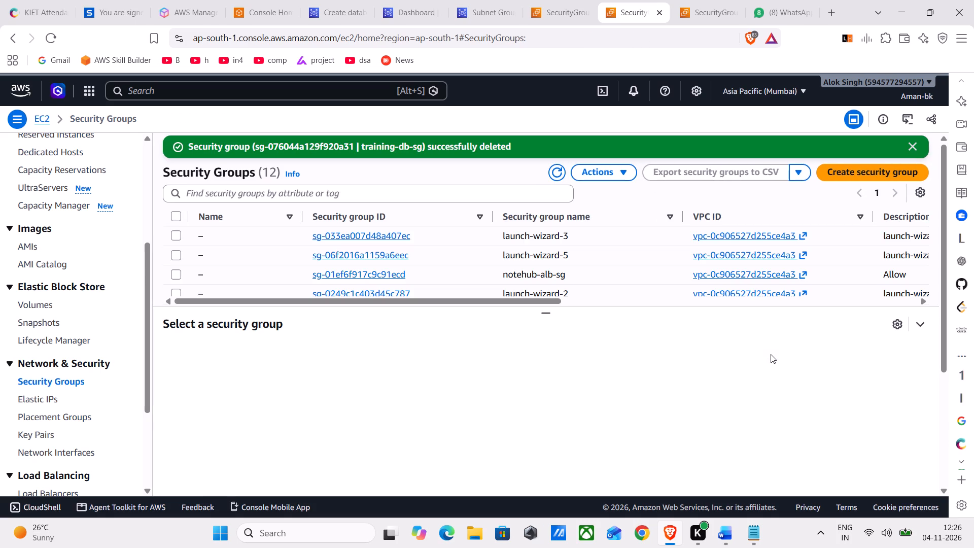
Bring up the details page of the training-client-sg security group.
click(559, 8)
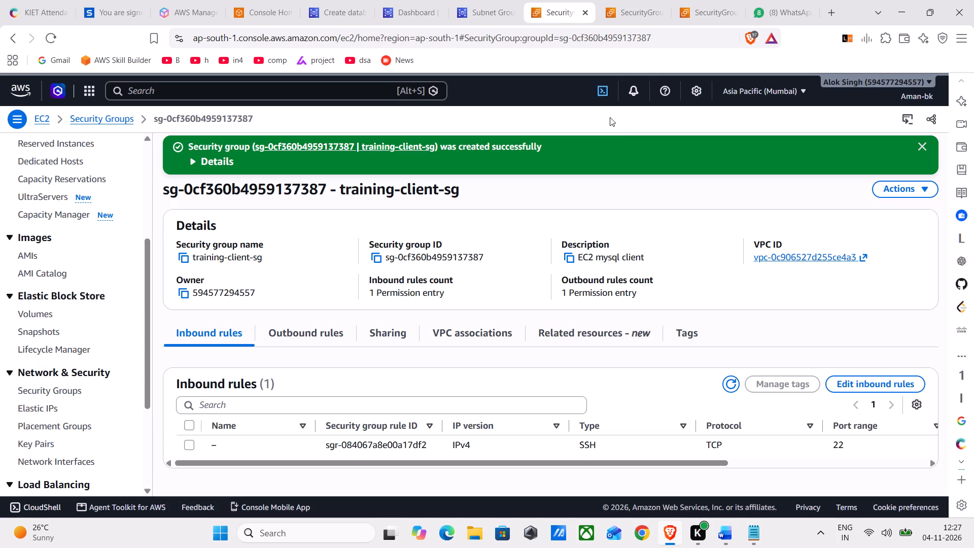
Delete the training-client-sg security group from its EC2 details page.
click(915, 190)
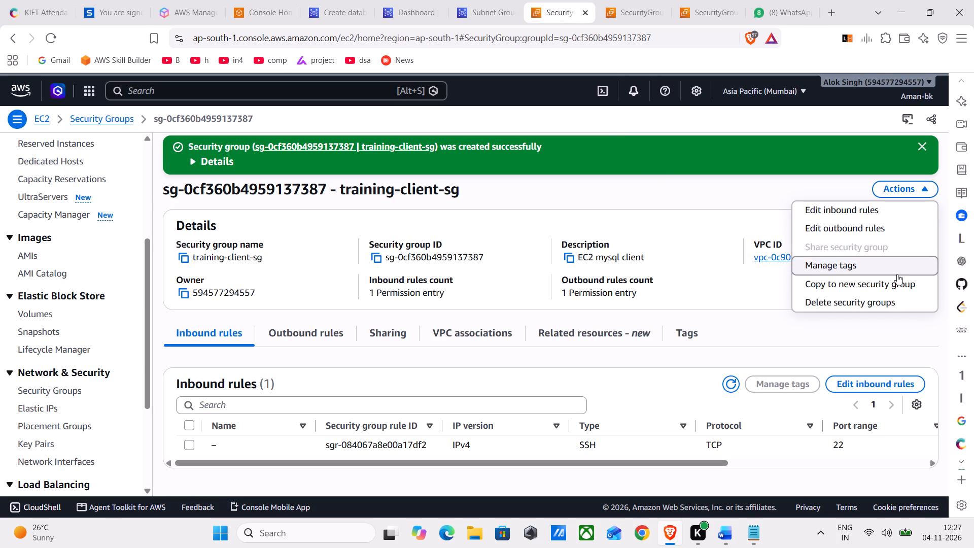
click(893, 300)
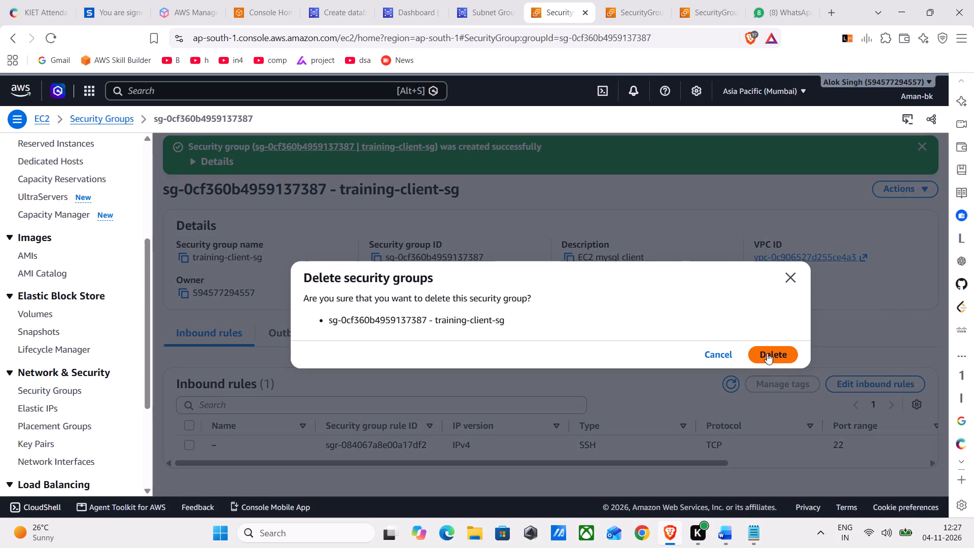
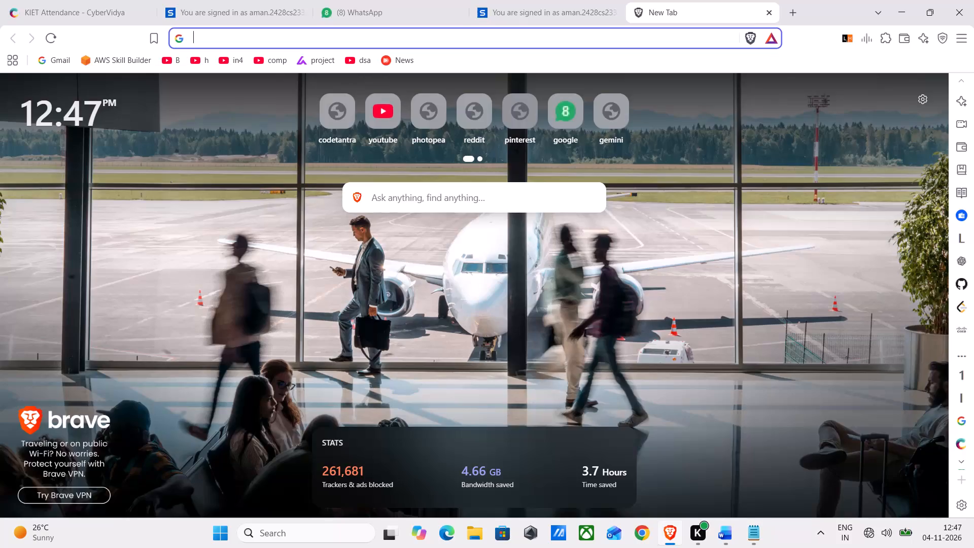
Search the web for "aws console" and open the AWS Management Console page from the results.
text(aws)
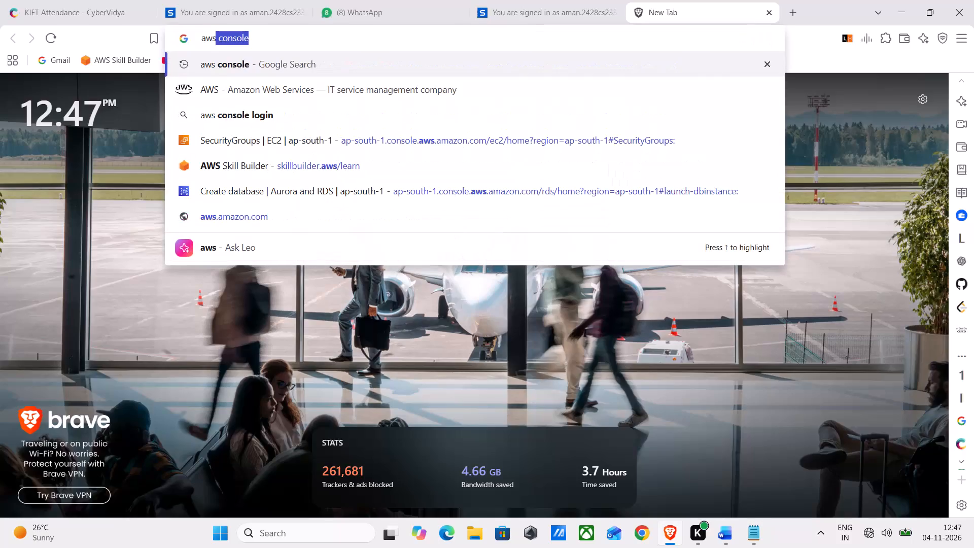
key(Right)
key(Return)
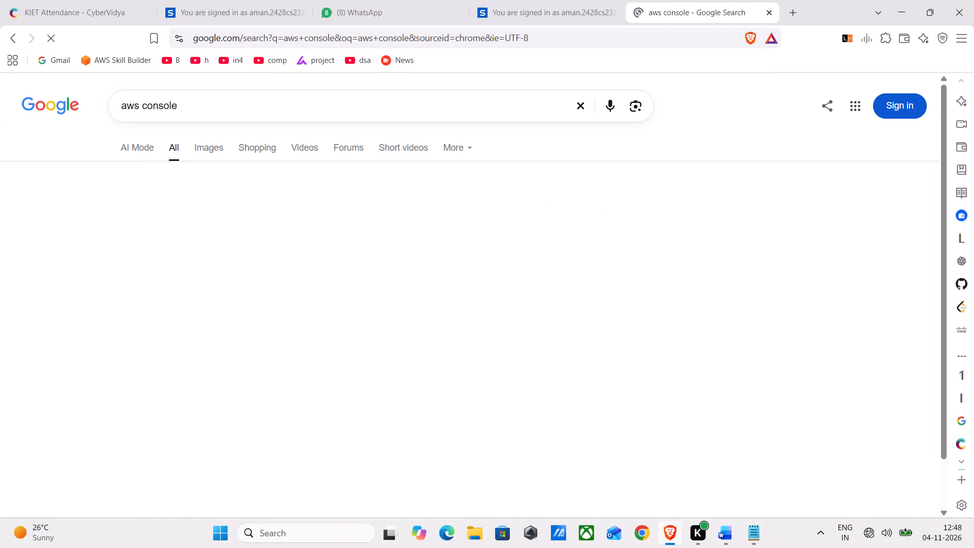
click(213, 209)
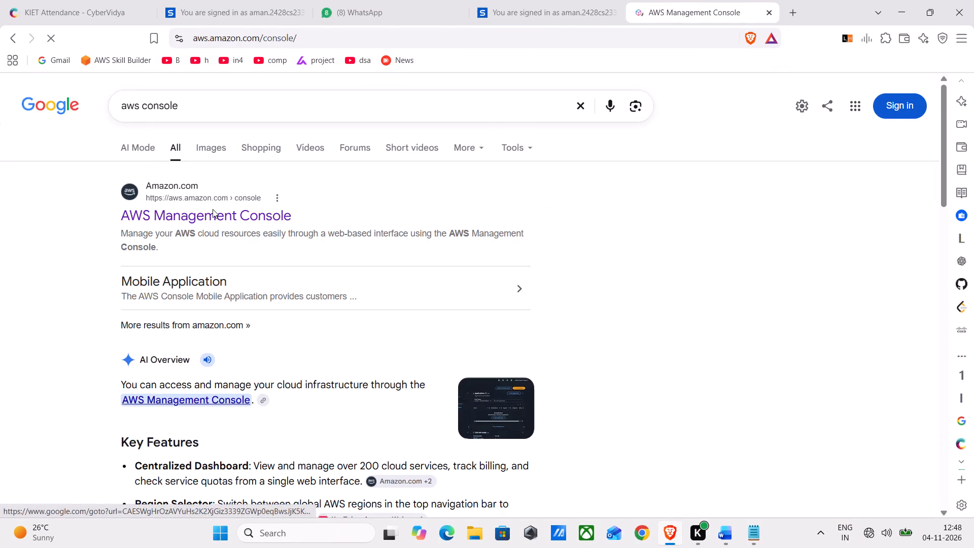
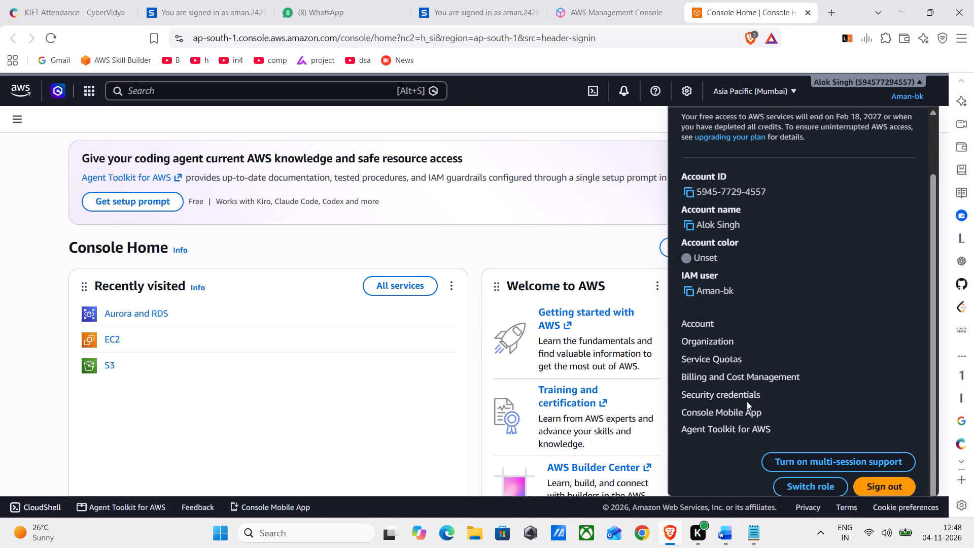
Open the IAM user's security credentials page and review its account details, console sign-in, MFA, access key and signing certificate sections.
click(744, 392)
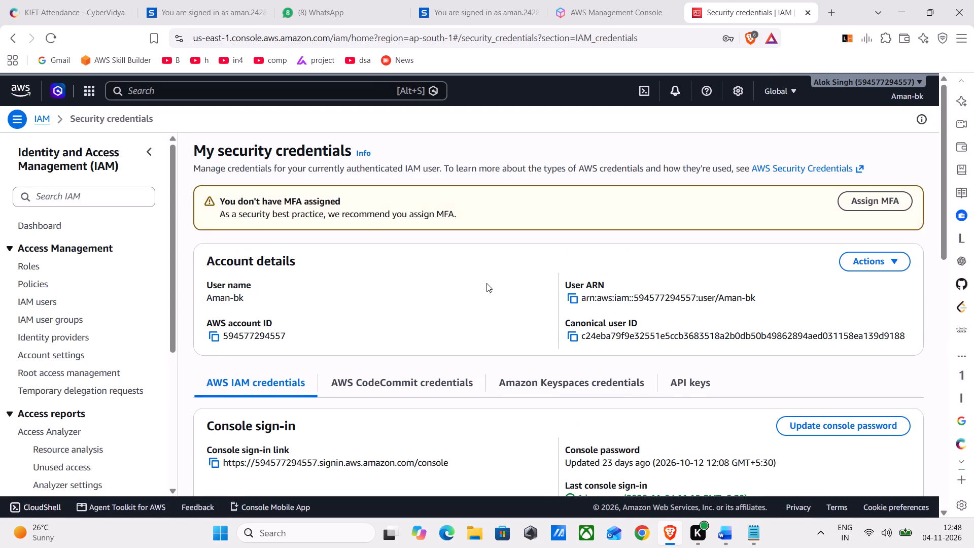
scroll(486, 283, down, 2)
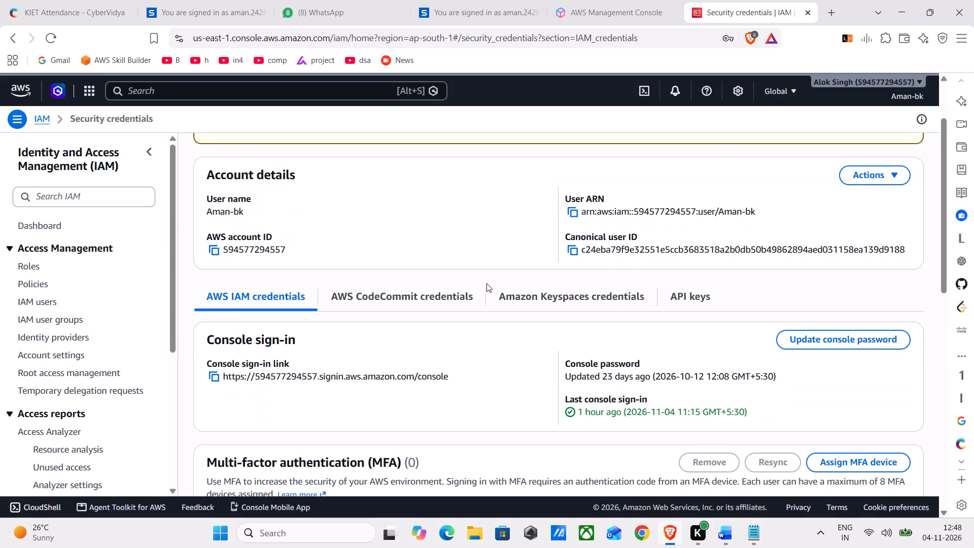
scroll(486, 283, down, 3)
scroll(486, 283, up, 2)
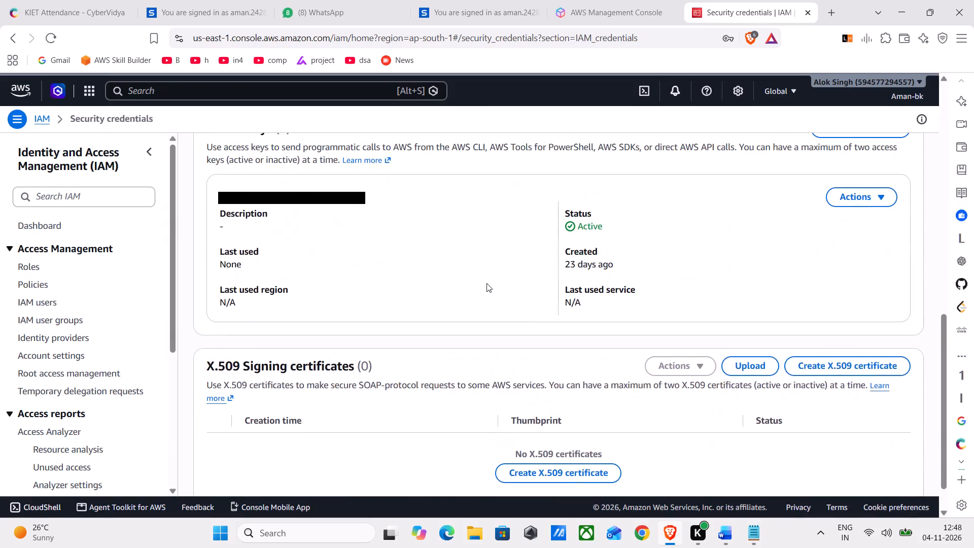
scroll(486, 283, up, 3)
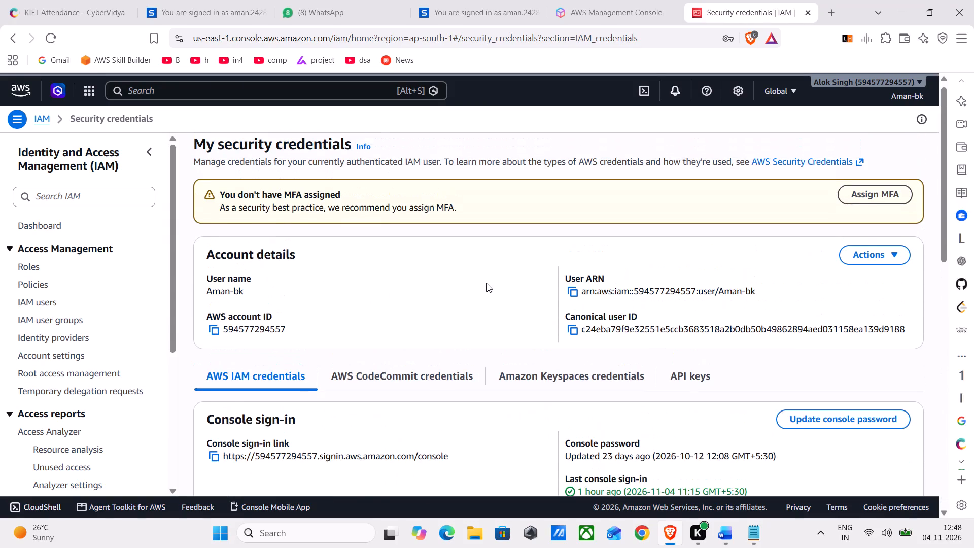
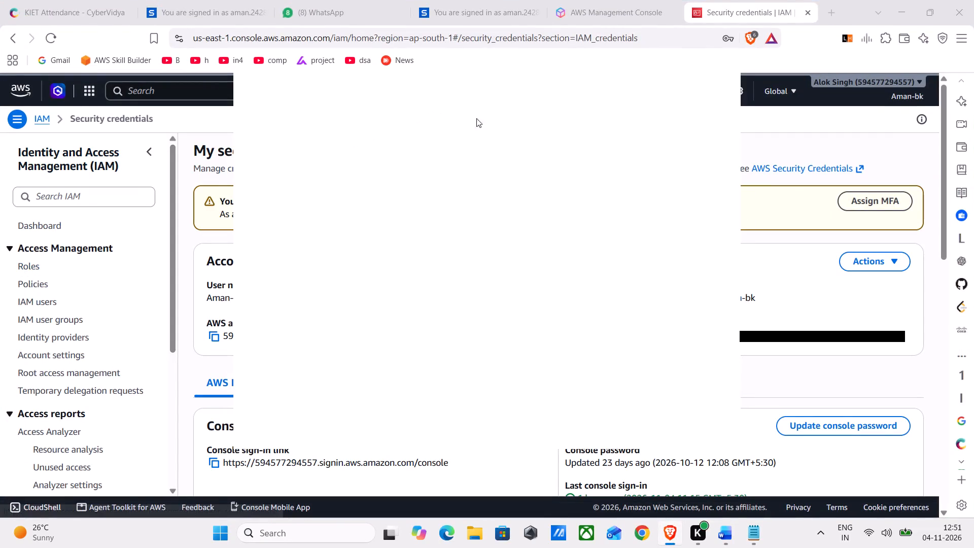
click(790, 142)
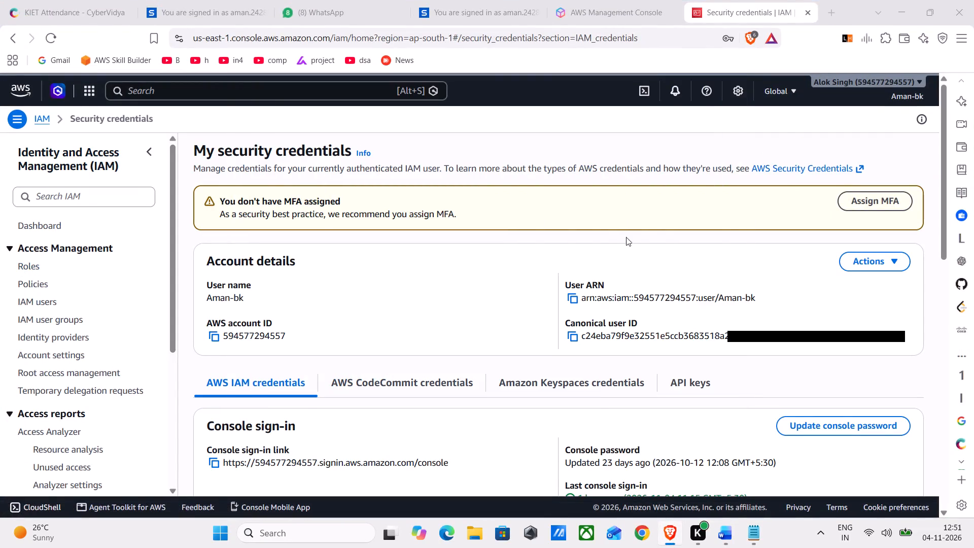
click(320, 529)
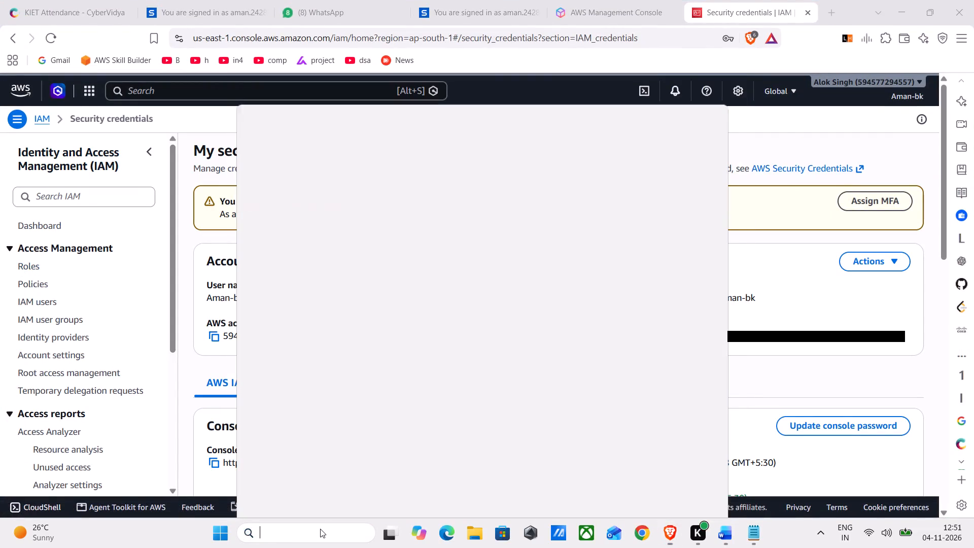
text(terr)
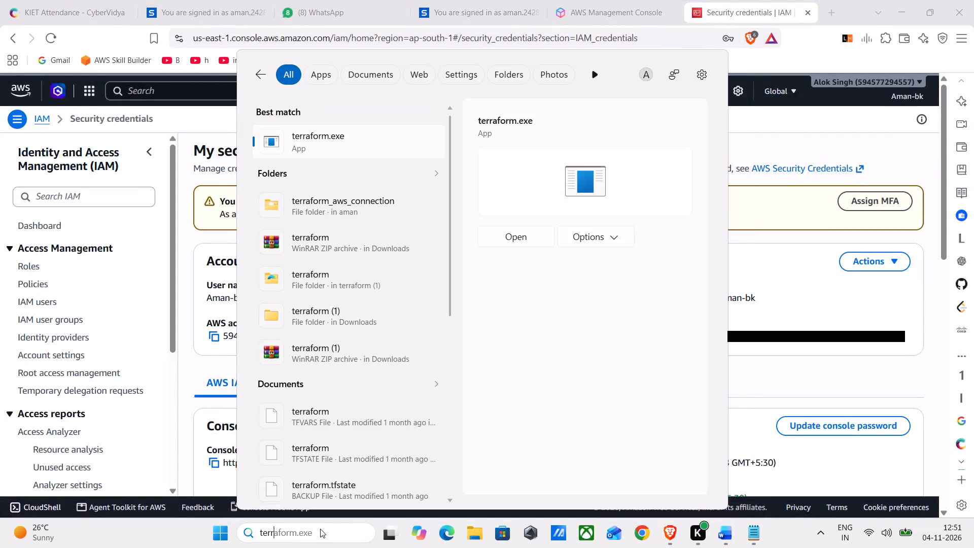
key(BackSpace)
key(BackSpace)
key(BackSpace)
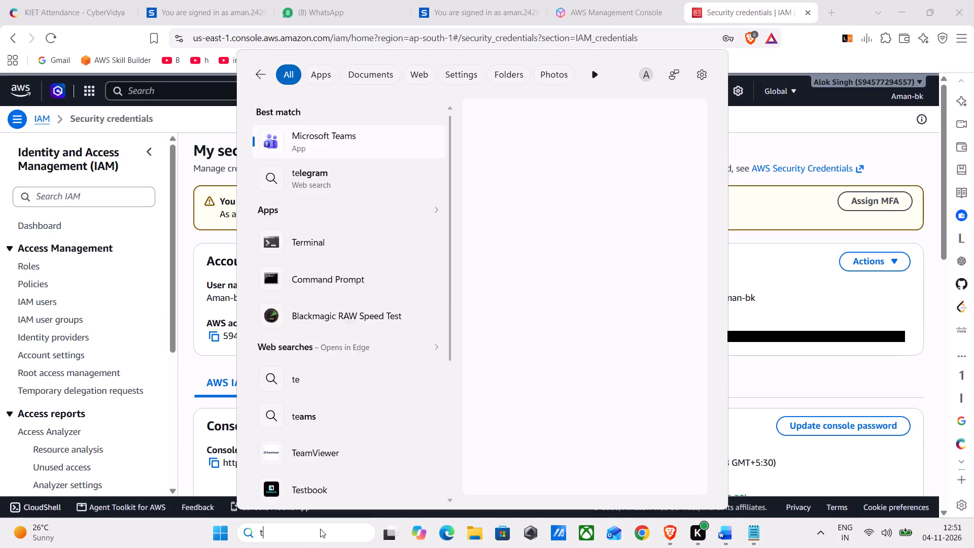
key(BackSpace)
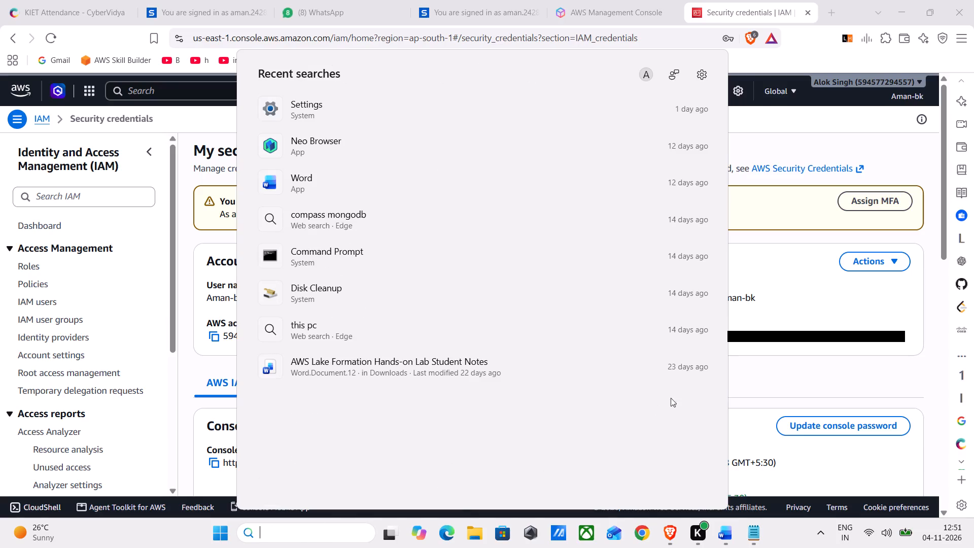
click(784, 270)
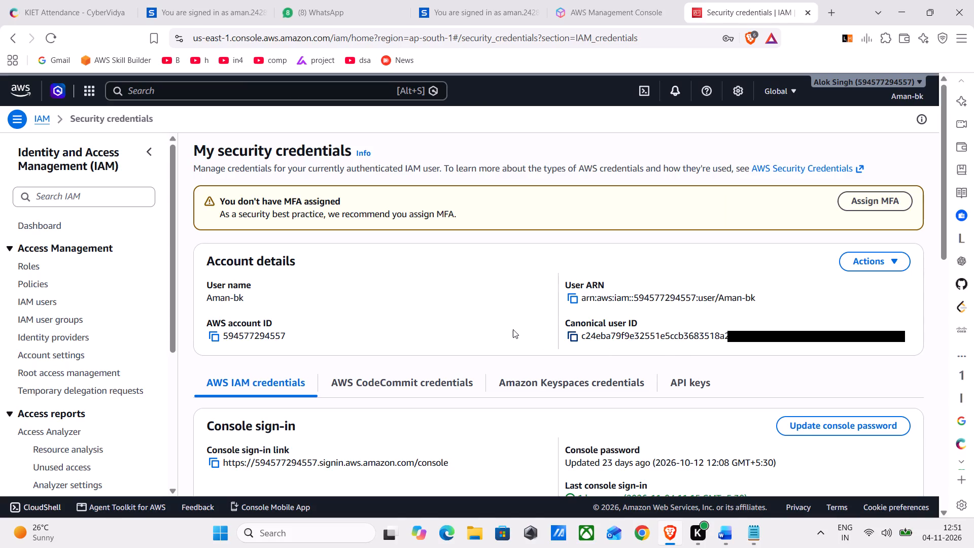
scroll(513, 329, down, 2)
scroll(513, 329, up, 2)
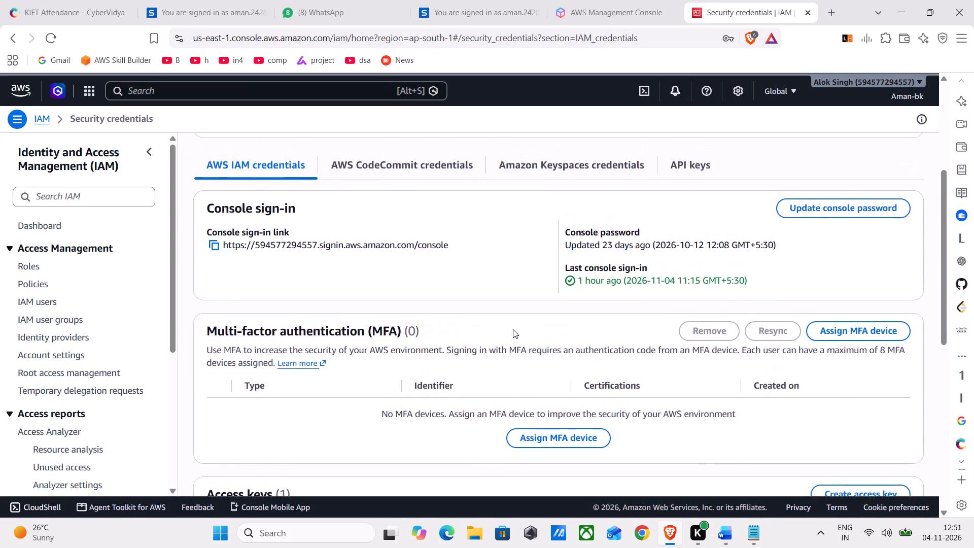
scroll(513, 329, up, 4)
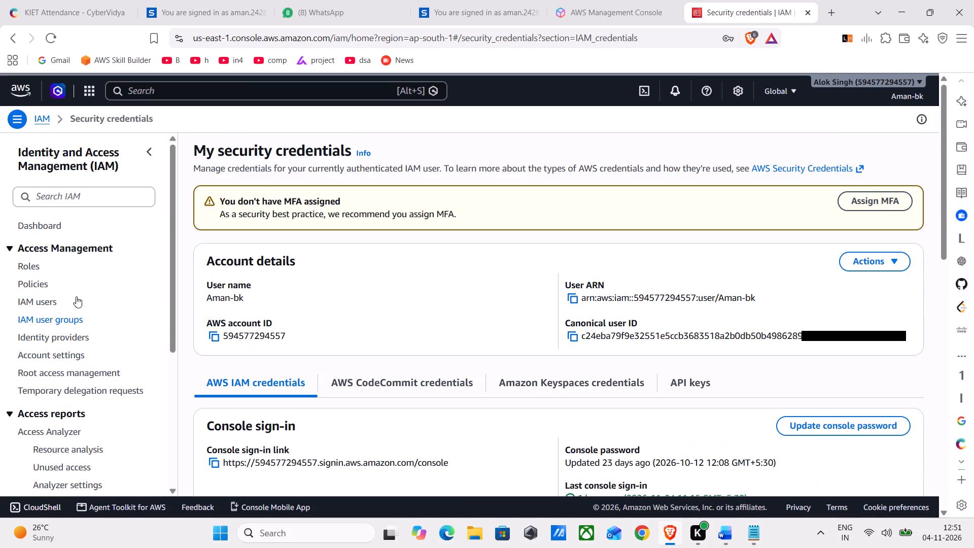
click(36, 268)
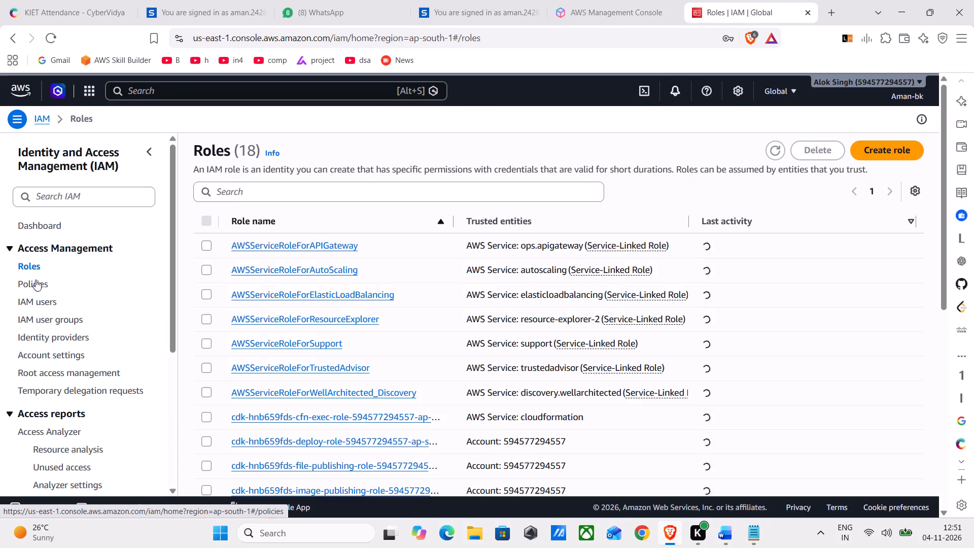
click(37, 298)
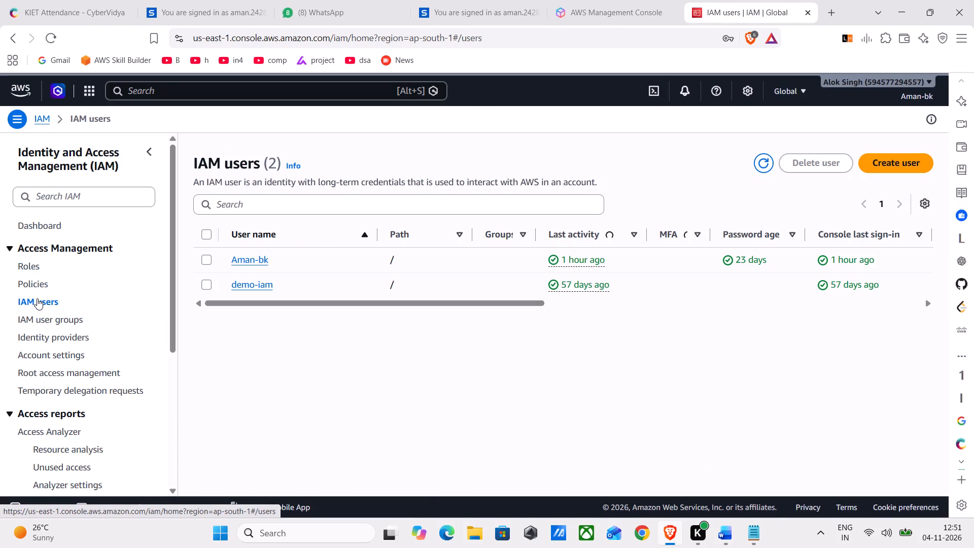
click(246, 261)
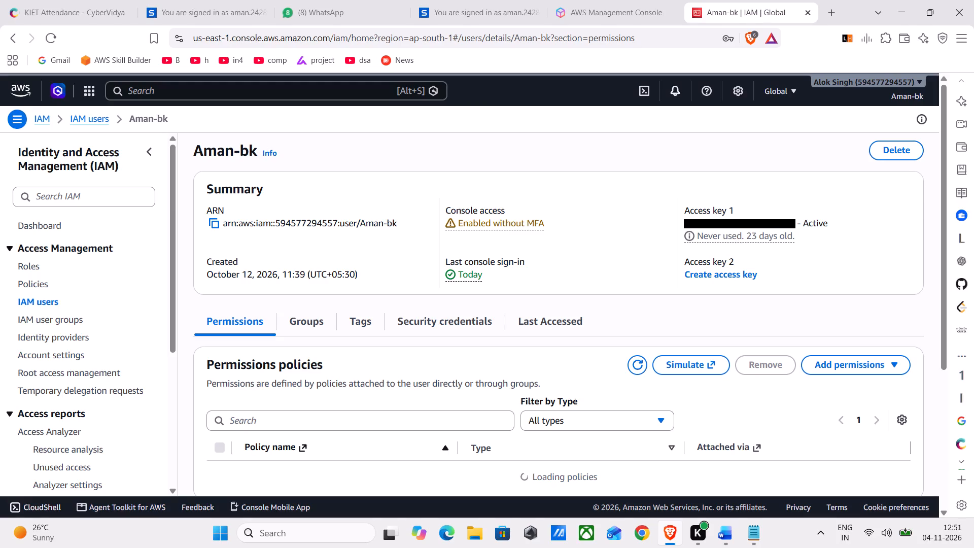
drag(794, 221, 692, 224)
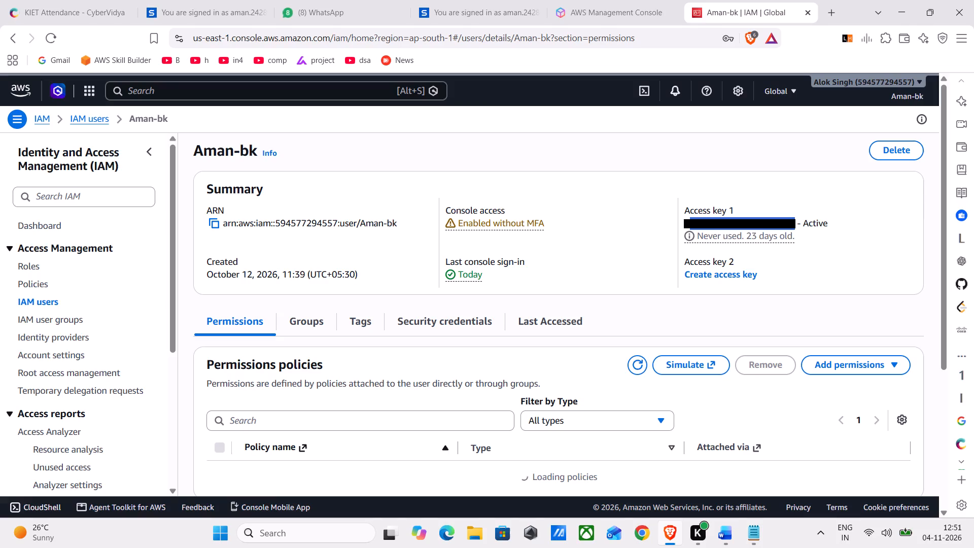
drag(692, 224, 688, 224)
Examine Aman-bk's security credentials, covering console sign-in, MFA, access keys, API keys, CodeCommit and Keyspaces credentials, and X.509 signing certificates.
click(453, 320)
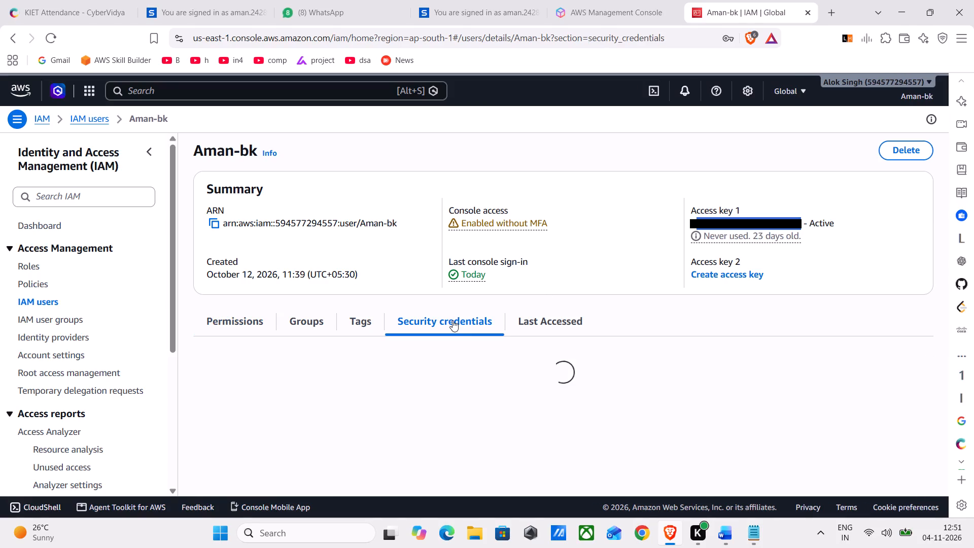
scroll(453, 320, down, 3)
scroll(453, 320, up, 1)
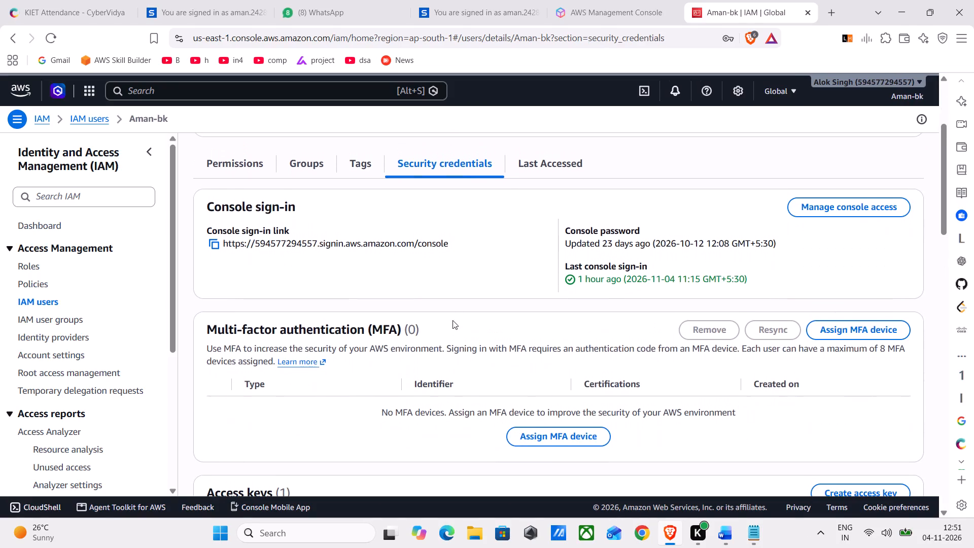
click(455, 285)
scroll(499, 270, down, 2)
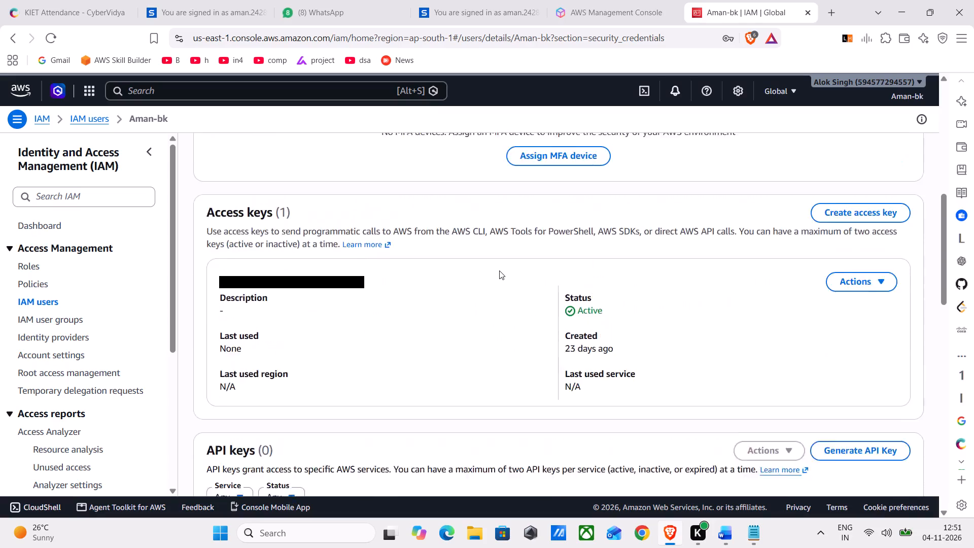
scroll(499, 270, down, 4)
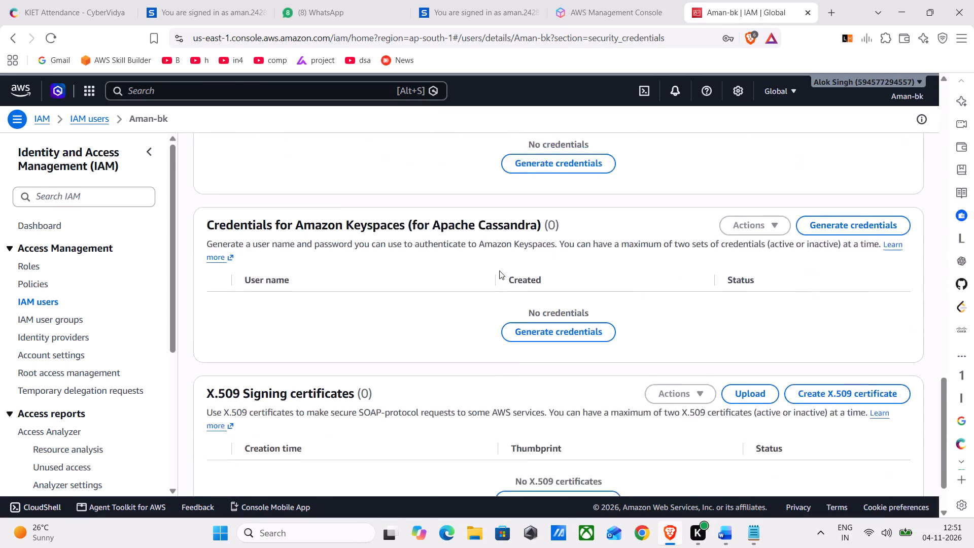
scroll(499, 270, down, 1)
scroll(468, 251, up, 2)
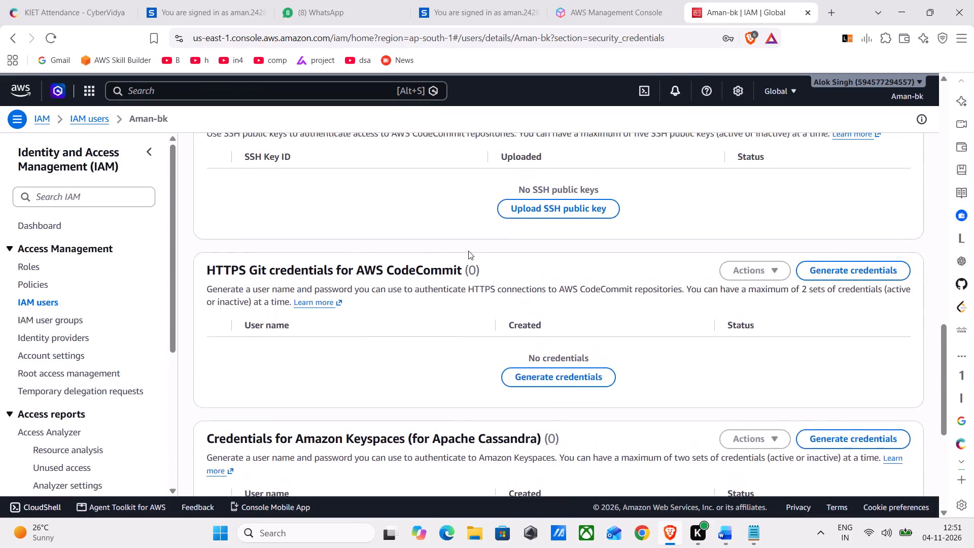
scroll(468, 251, up, 5)
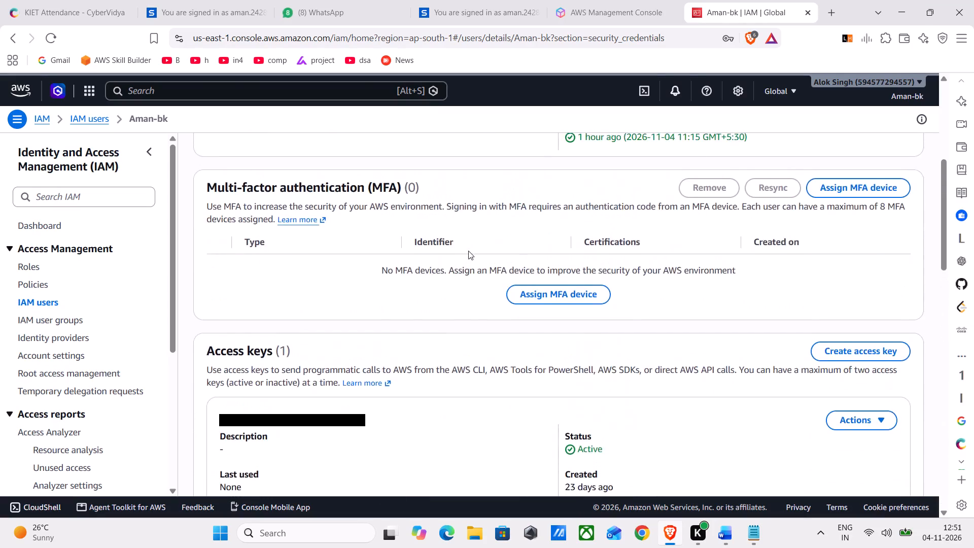
scroll(468, 251, up, 3)
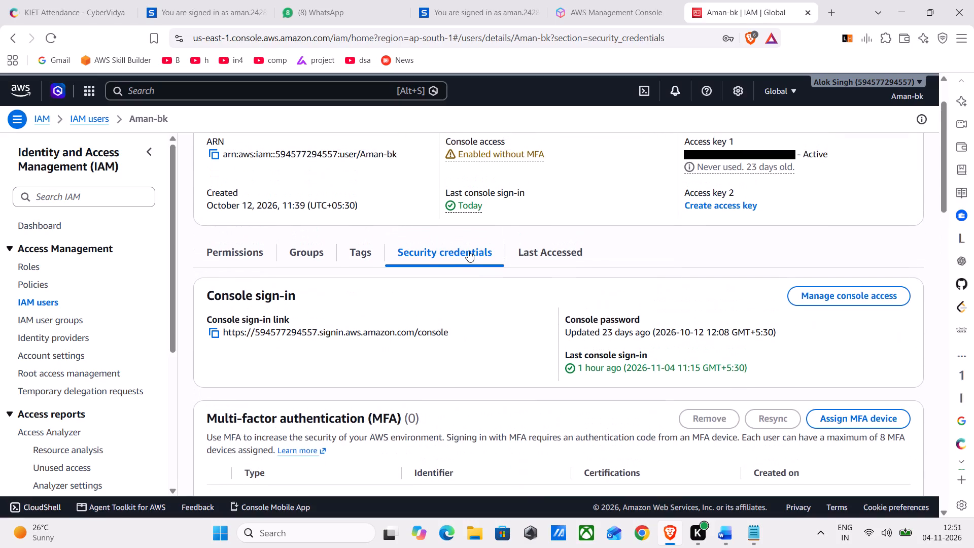
scroll(468, 251, up, 1)
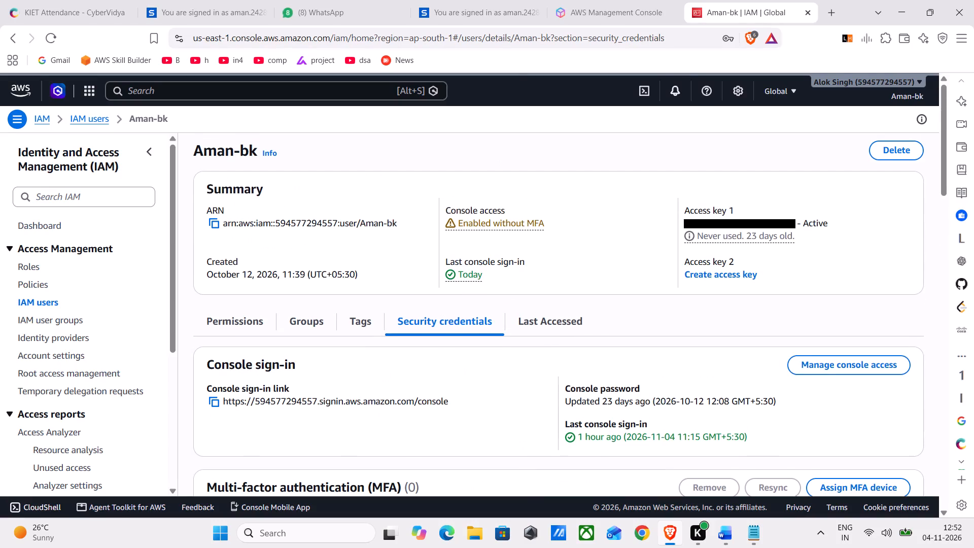
Open a new browser tab.
click(831, 13)
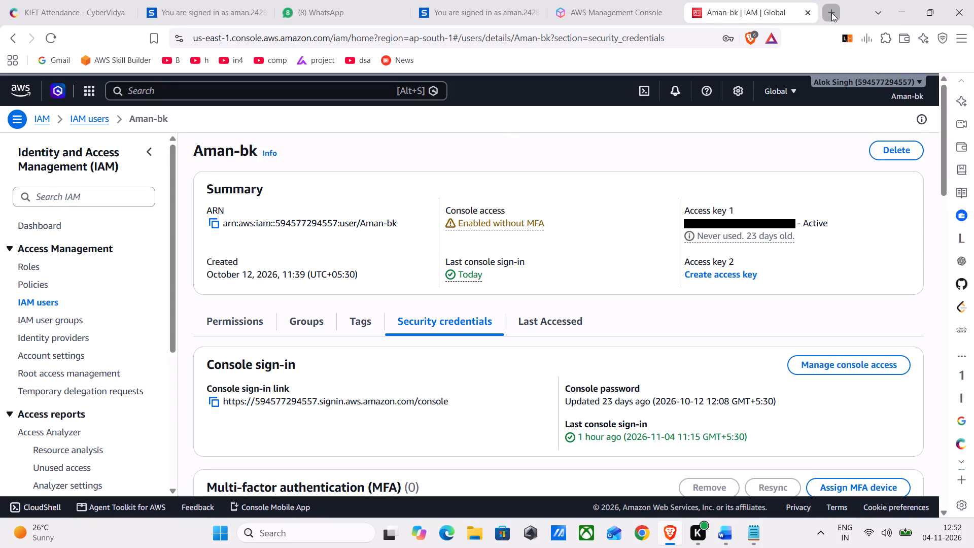